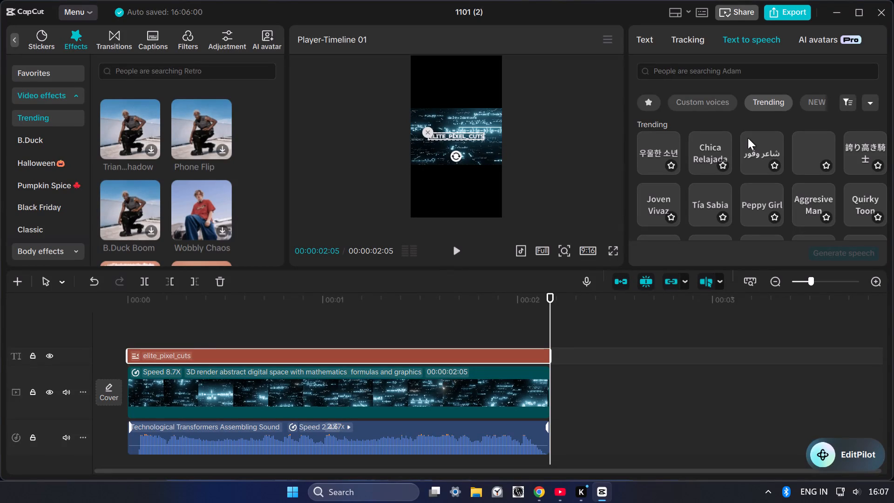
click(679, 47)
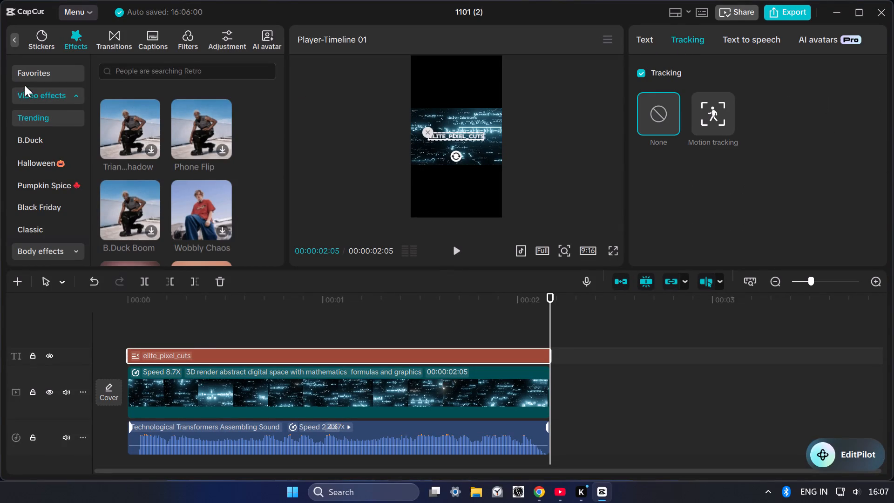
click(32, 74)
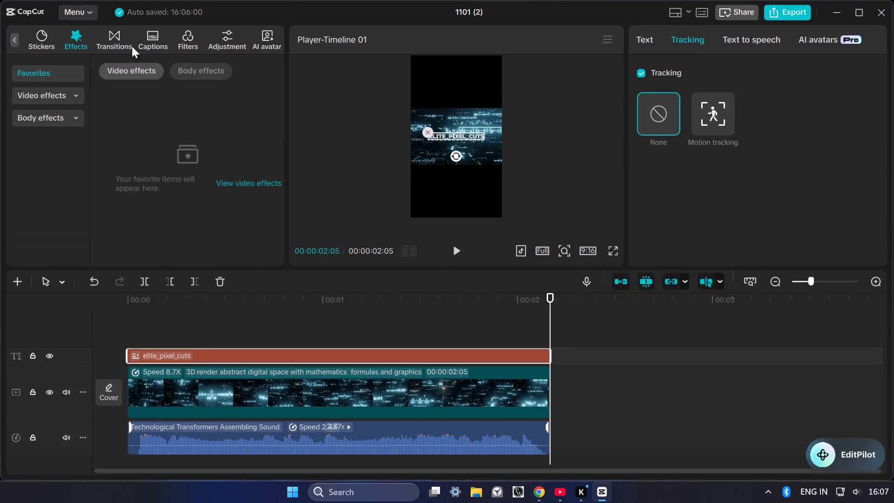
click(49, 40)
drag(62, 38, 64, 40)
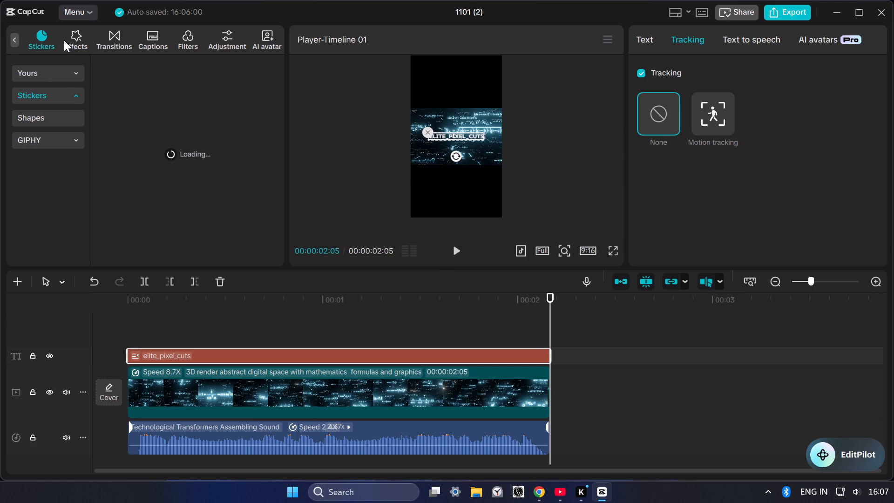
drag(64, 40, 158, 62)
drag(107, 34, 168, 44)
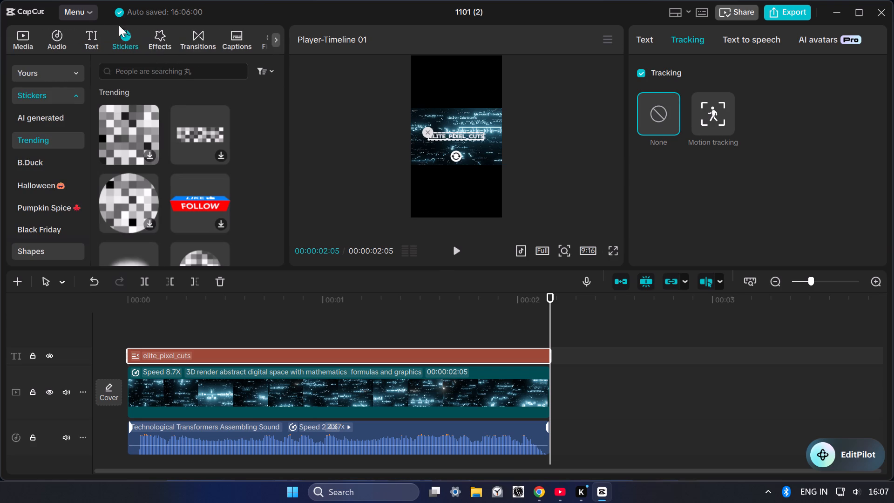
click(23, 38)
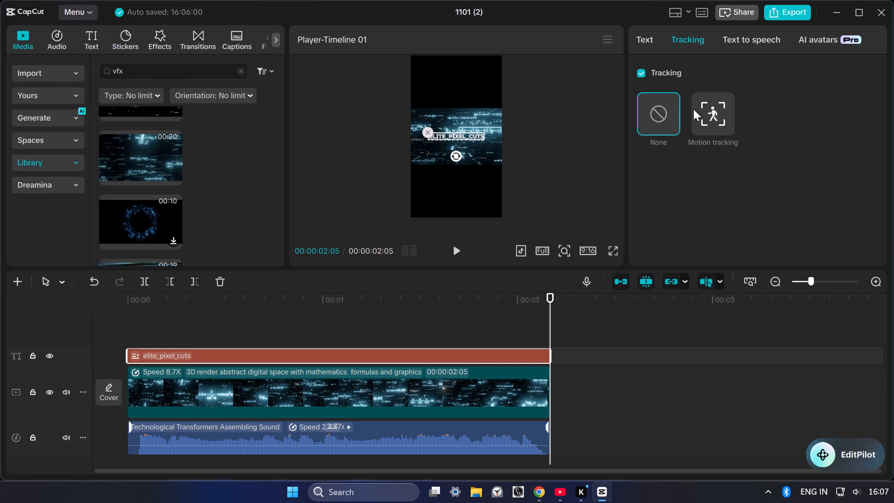
Save the basic settings of the elite_pixel_cuts text as a text preset and acknowledge the notice.
click(657, 36)
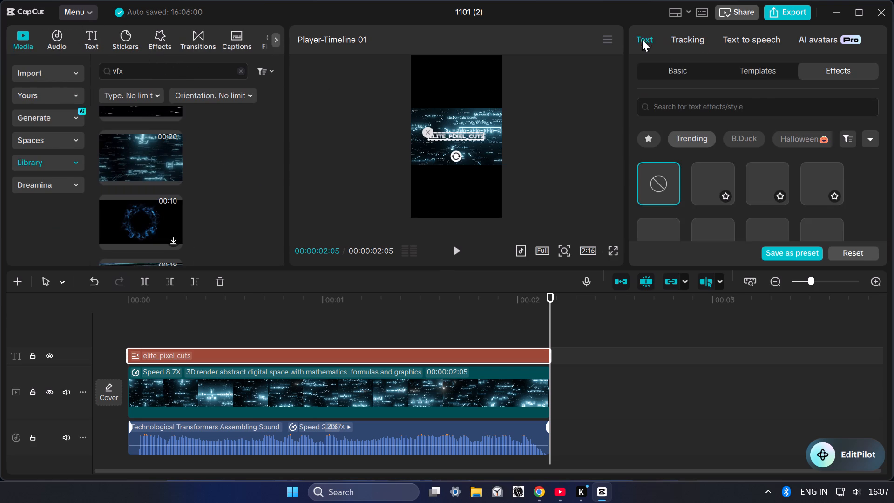
click(757, 77)
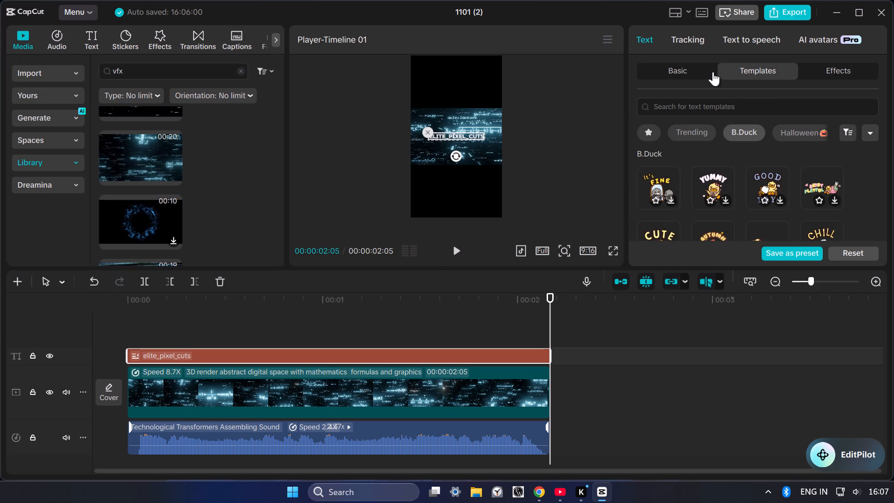
click(655, 62)
click(658, 67)
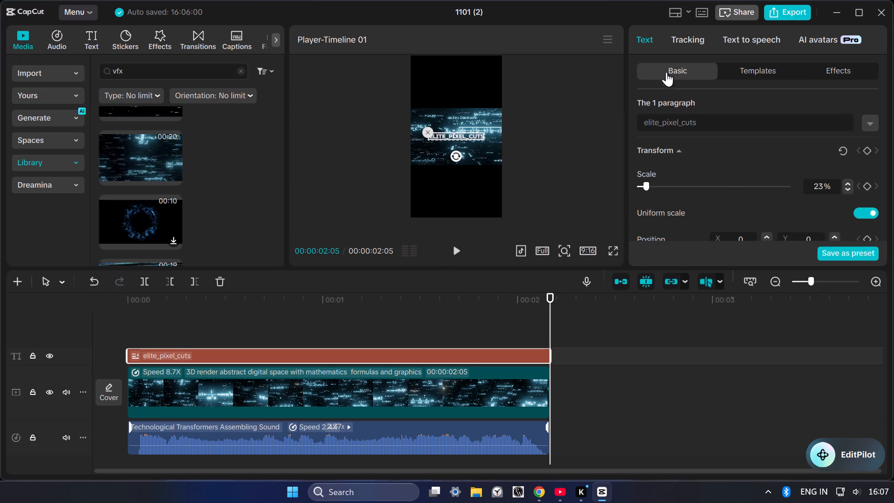
scroll(697, 108, down, 16)
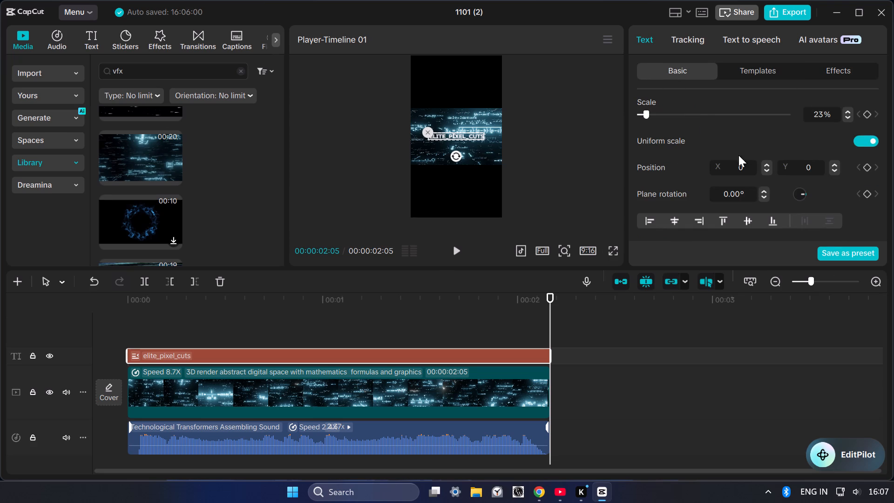
click(860, 247)
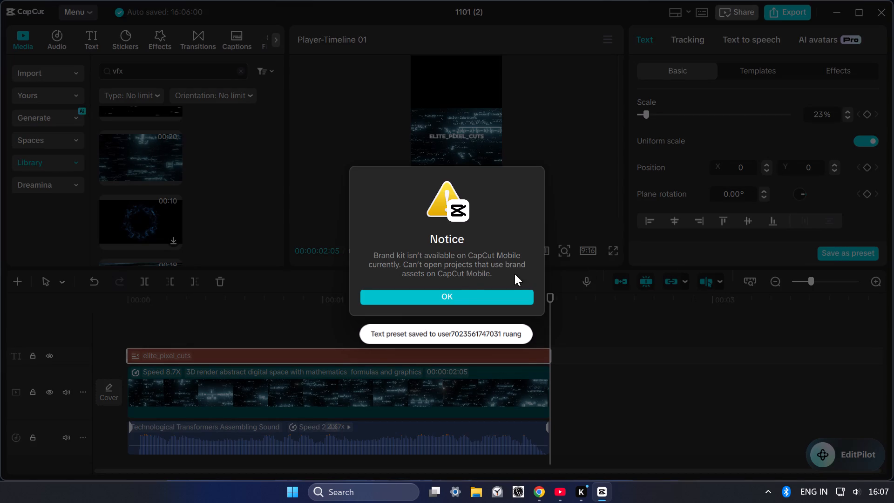
click(448, 292)
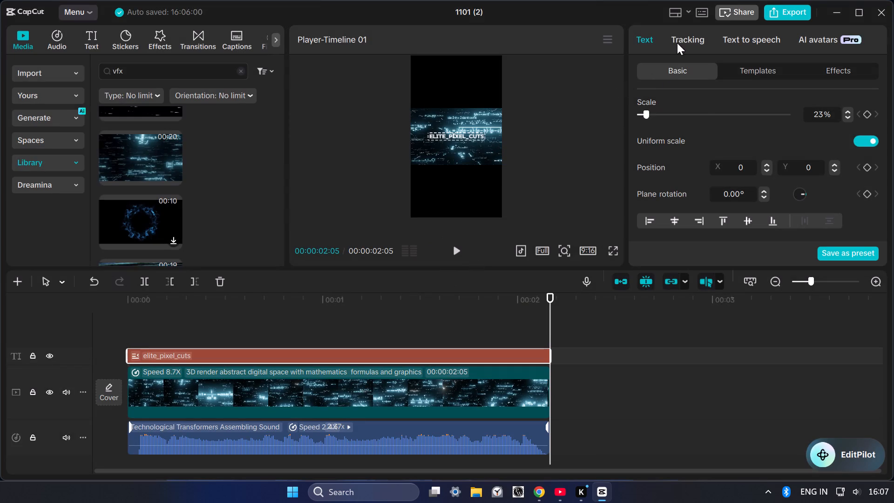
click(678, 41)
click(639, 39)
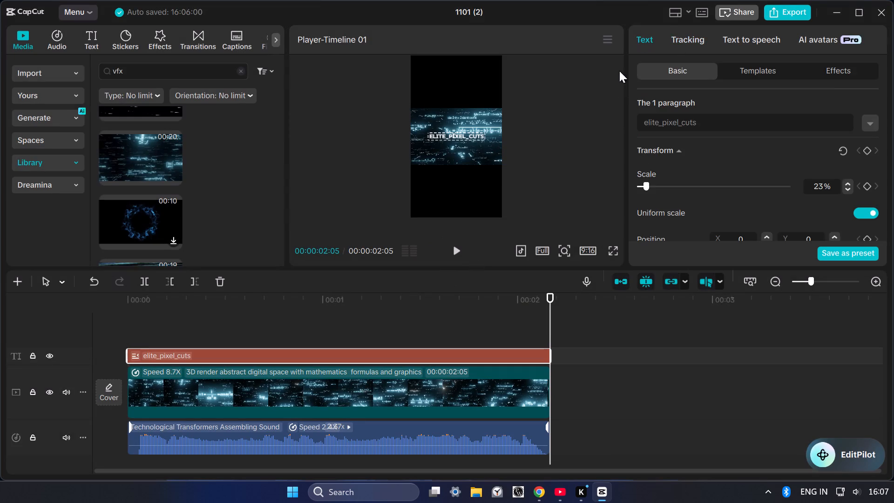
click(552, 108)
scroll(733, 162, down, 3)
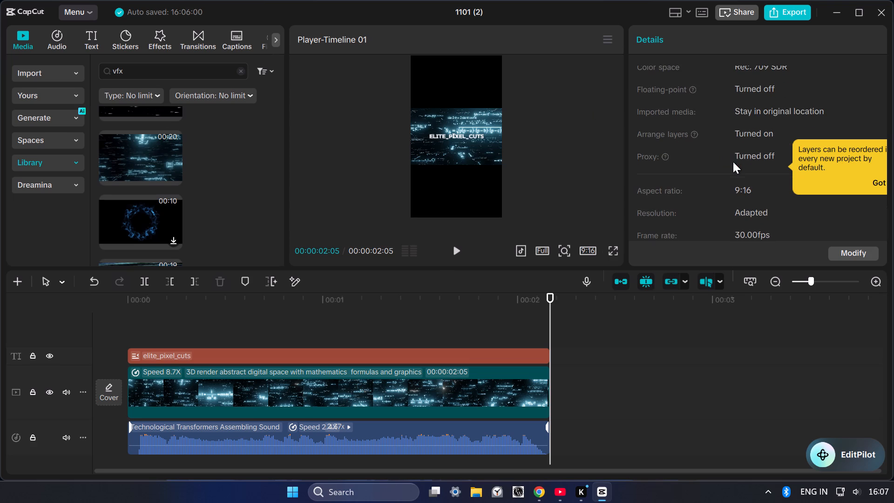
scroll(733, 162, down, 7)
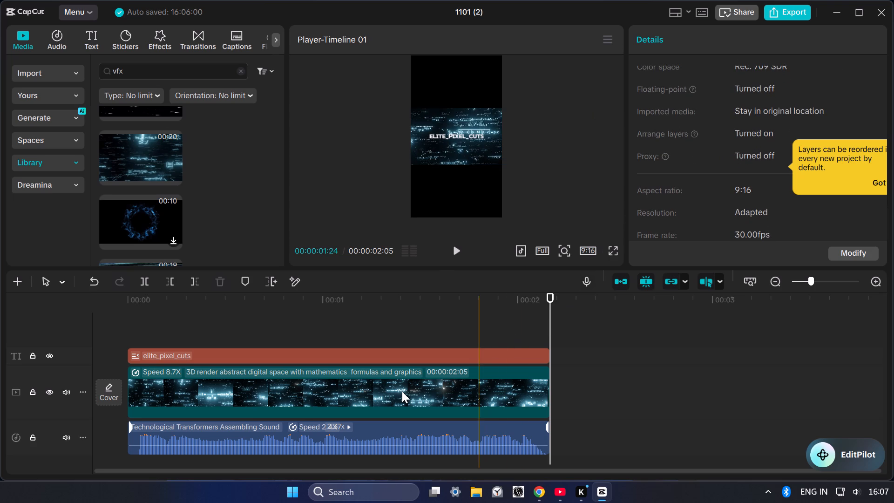
Examine the basic video settings of the 3D render background clip, from Transform down to Canvas.
click(402, 391)
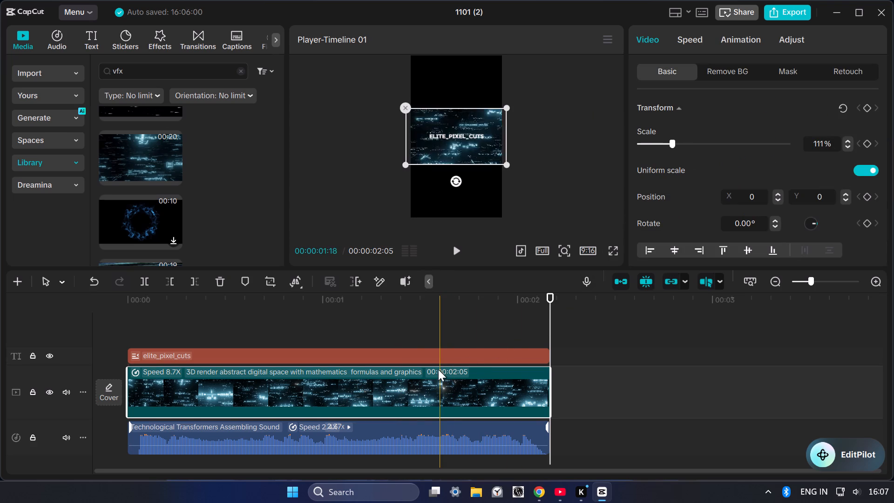
click(443, 358)
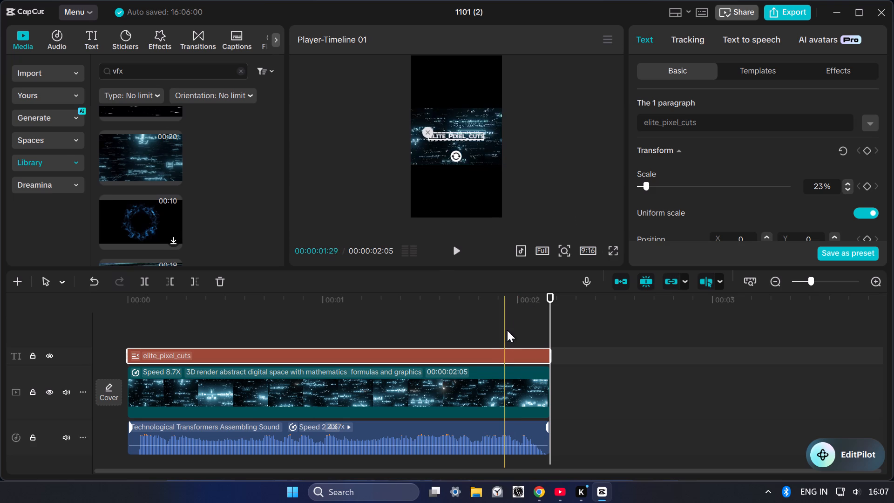
click(443, 374)
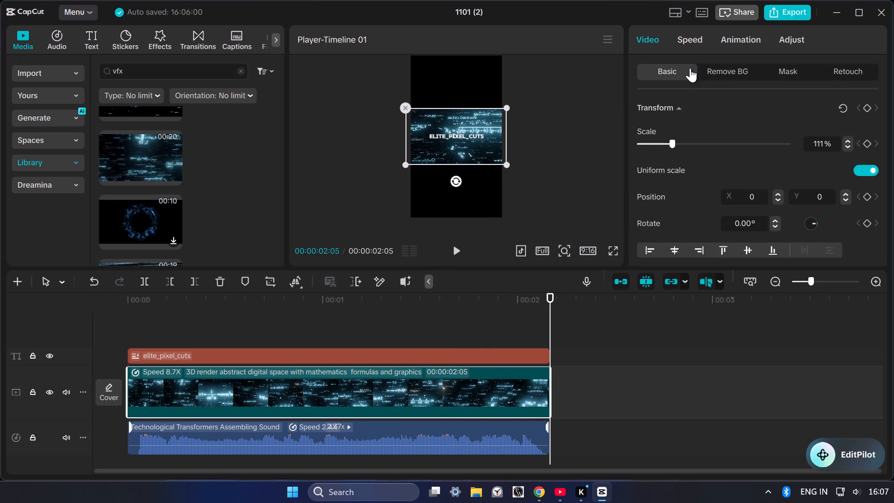
drag(852, 69, 744, 72)
drag(744, 72, 837, 87)
click(676, 105)
scroll(677, 110, down, 2)
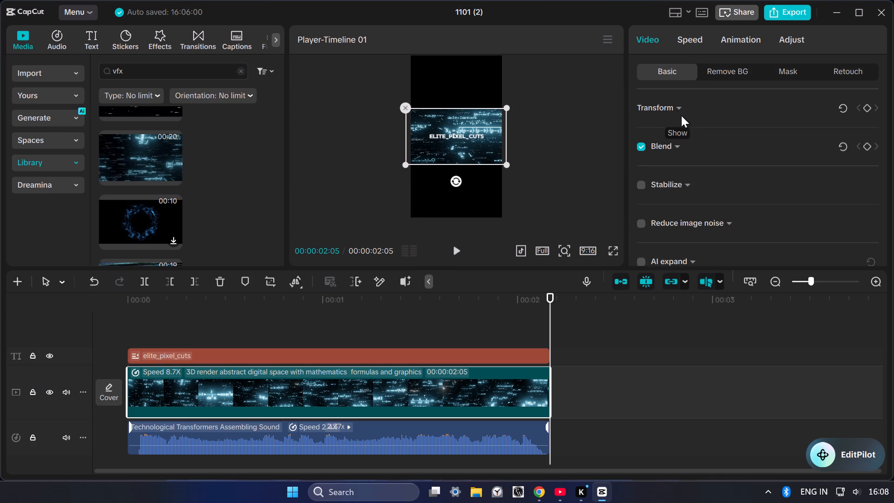
scroll(681, 116, down, 2)
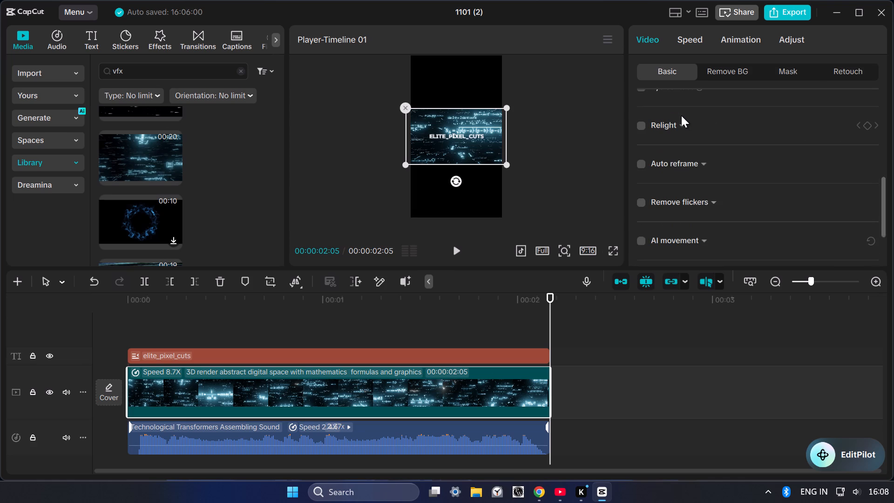
scroll(685, 135, down, 2)
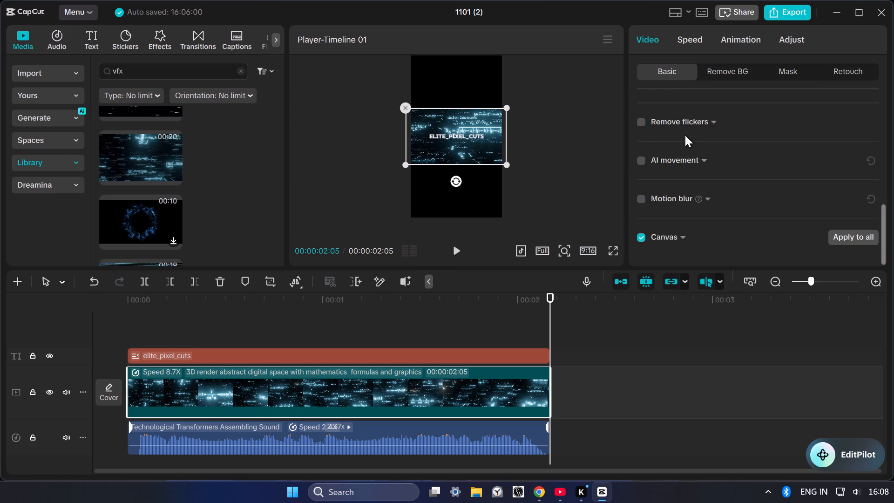
scroll(685, 135, down, 2)
scroll(685, 135, up, 8)
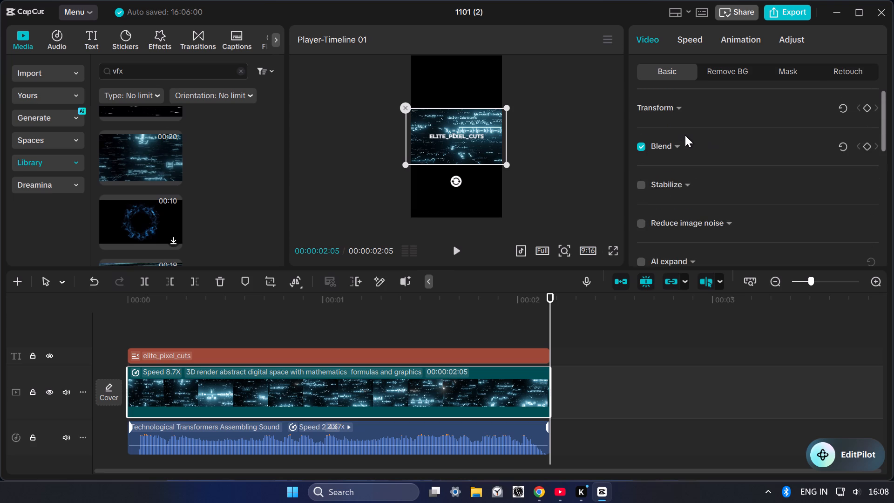
scroll(685, 135, up, 5)
Review the assigned keyboard shortcuts in the Timeline, Player and Basic categories.
click(705, 9)
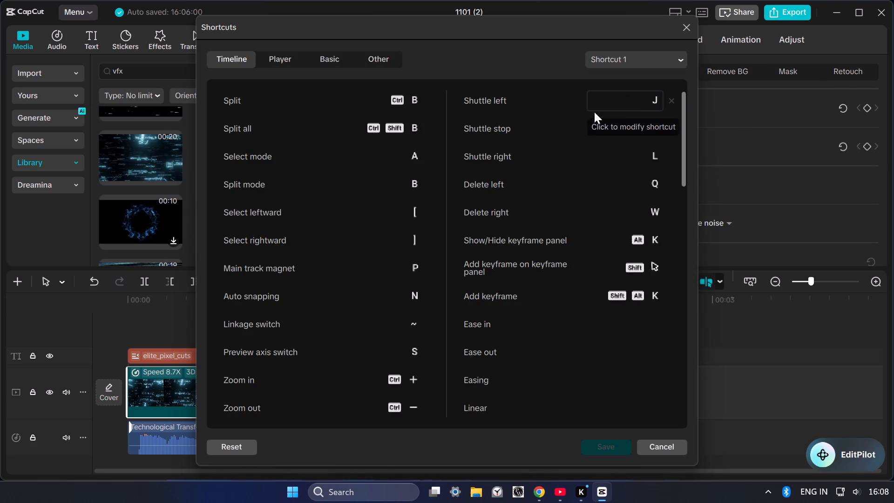
click(282, 59)
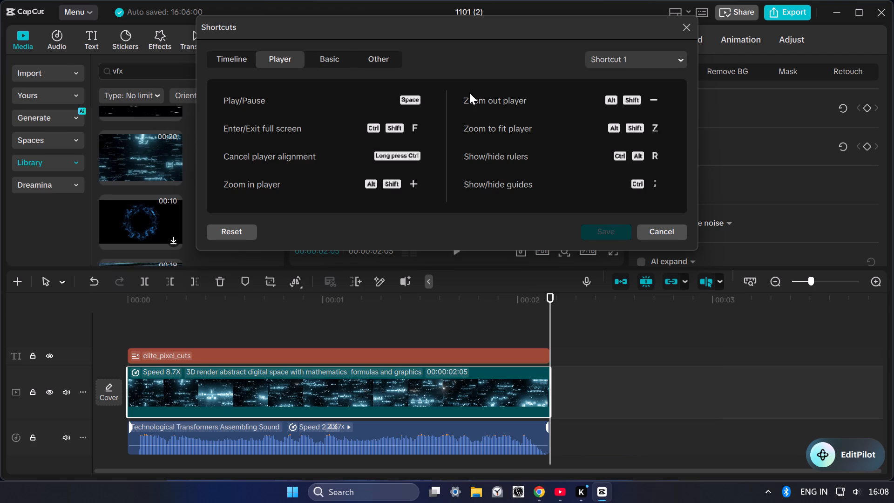
click(312, 57)
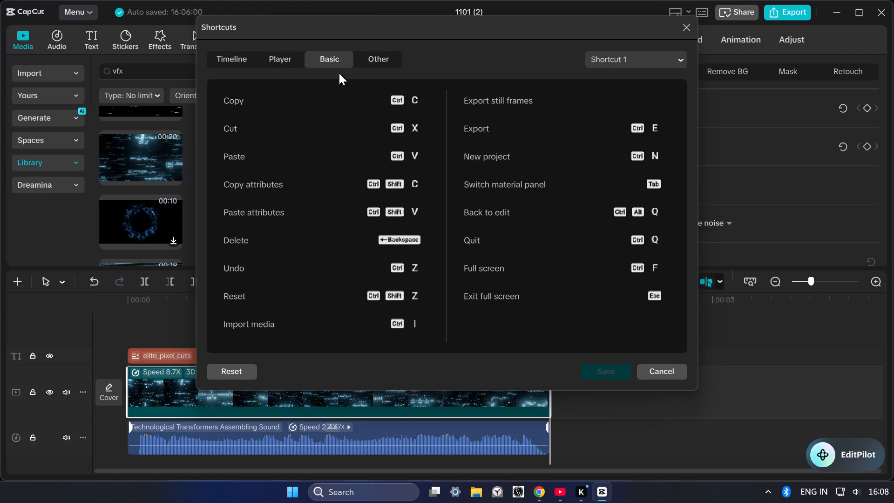
scroll(337, 91, down, 2)
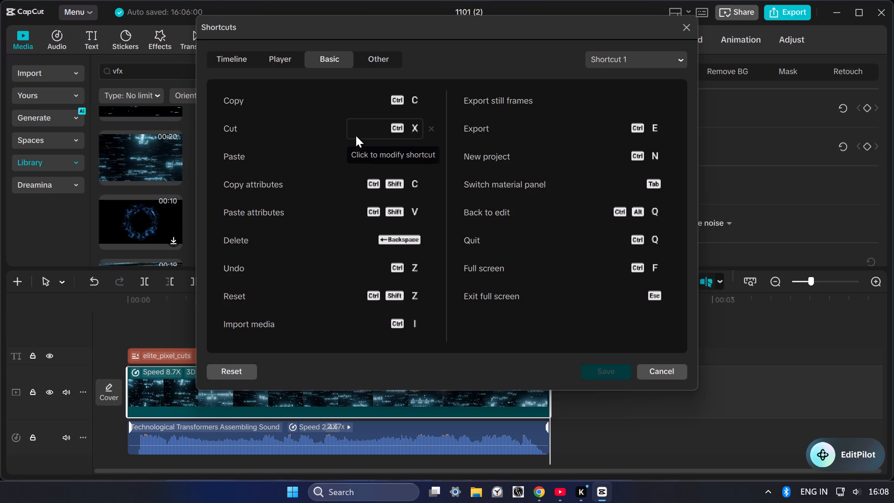
scroll(355, 154, down, 1)
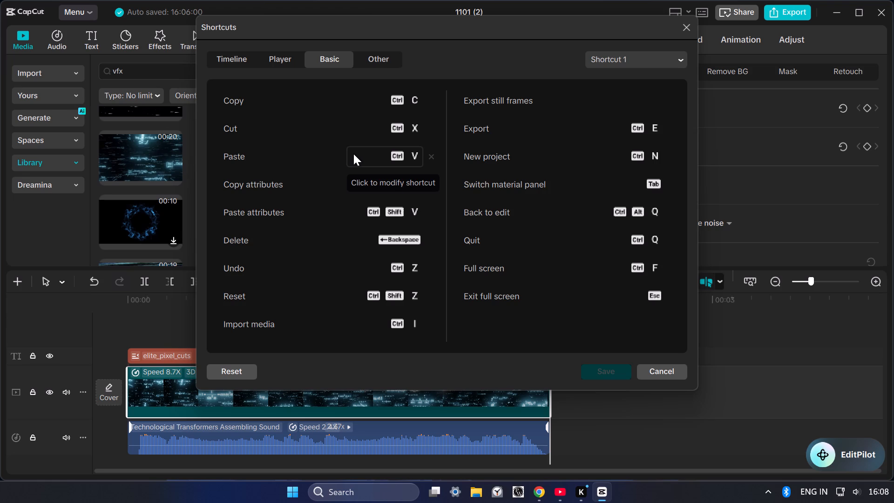
scroll(328, 186, down, 1)
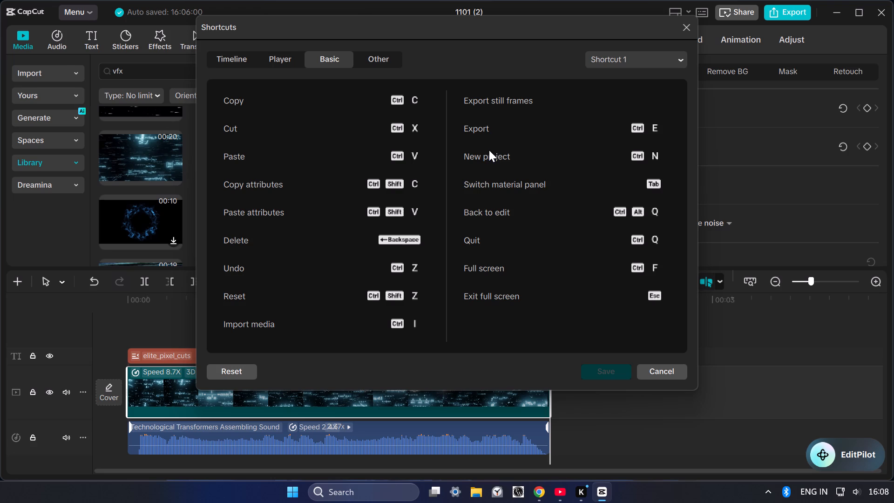
scroll(489, 150, up, 2)
Compare the Basic category's key assignments in presets Shortcut 2 and Shortcut 3, returning to preset Shortcut 1.
click(608, 62)
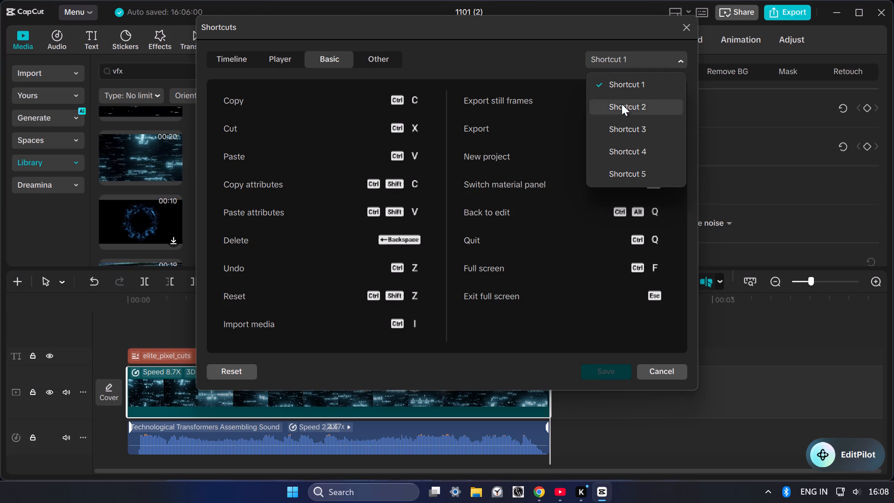
click(622, 104)
click(627, 57)
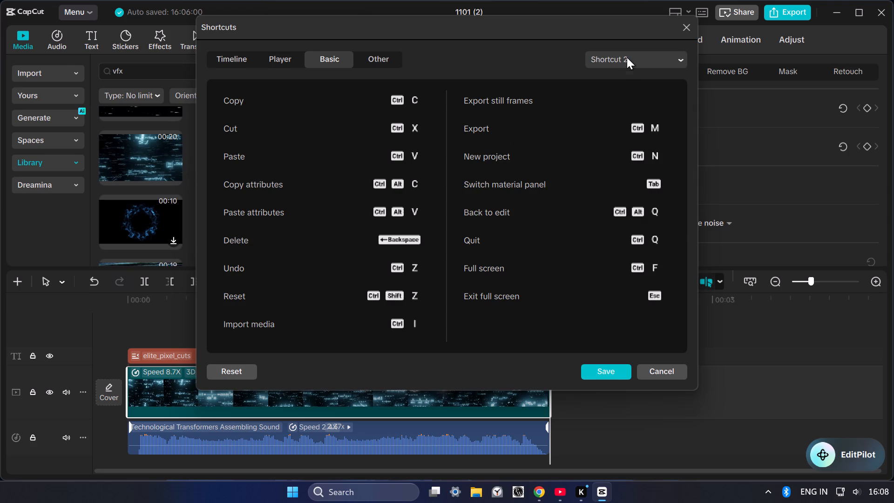
click(629, 124)
click(643, 61)
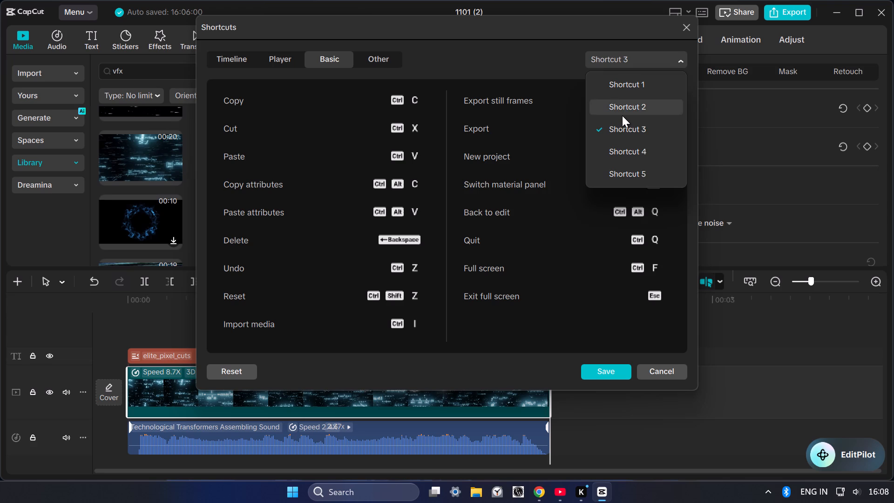
click(622, 116)
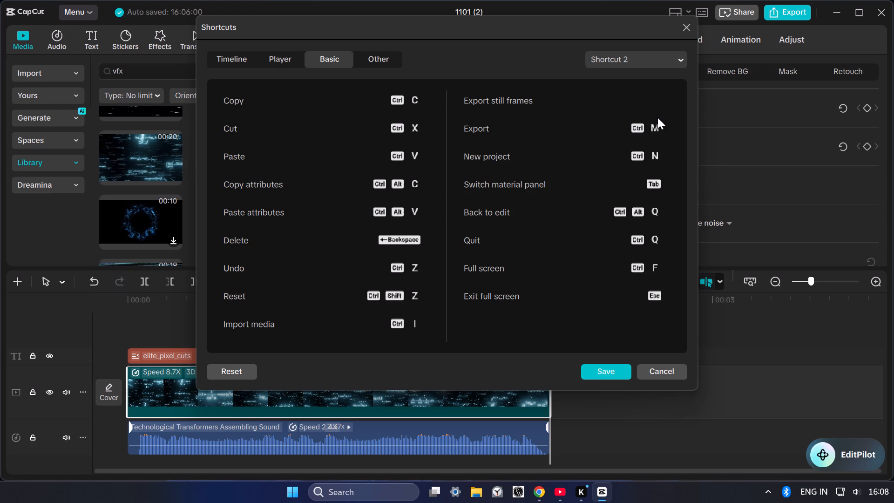
click(616, 58)
click(627, 83)
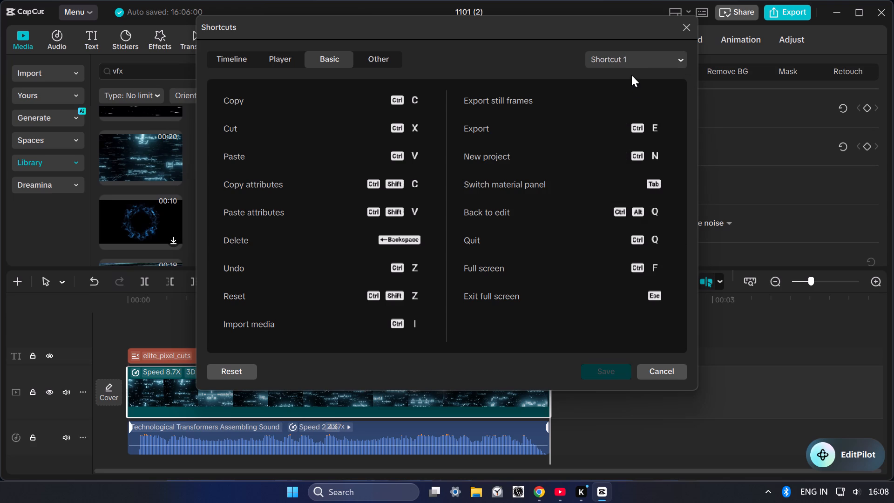
click(631, 68)
click(625, 63)
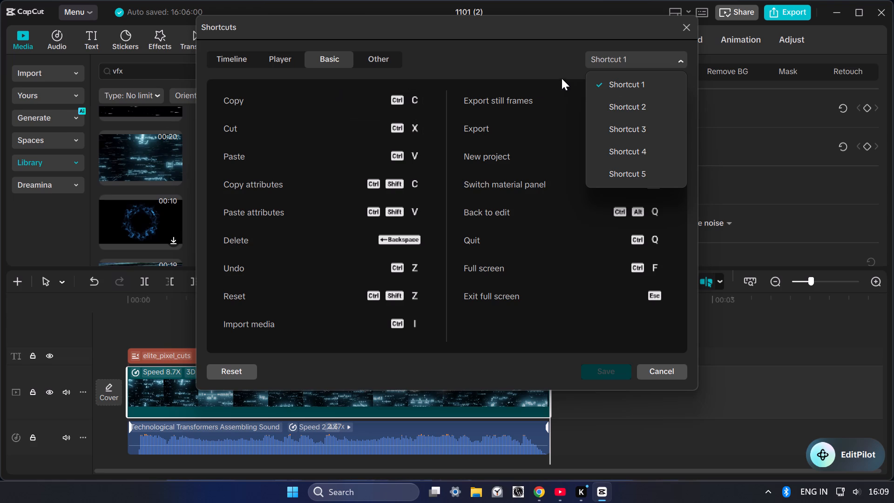
Look through the Timeline, Player, Basic and Other shortcut categories of preset Shortcut 1.
click(223, 57)
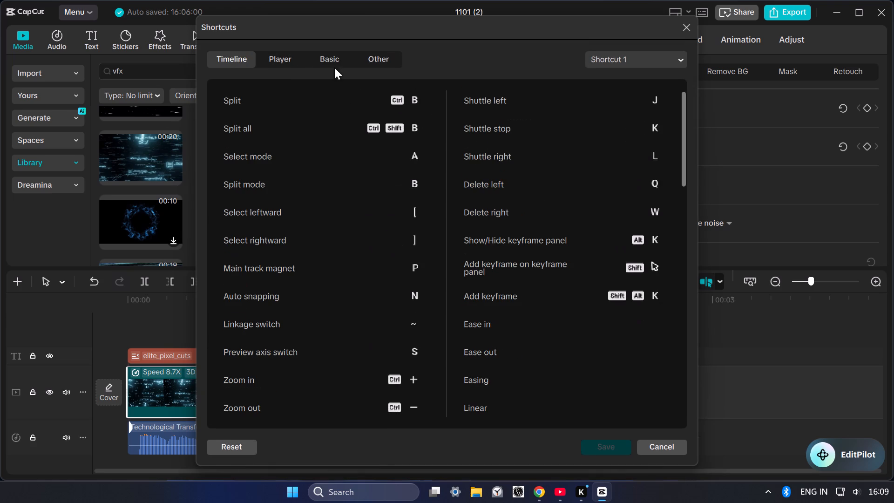
click(278, 63)
click(317, 61)
click(369, 60)
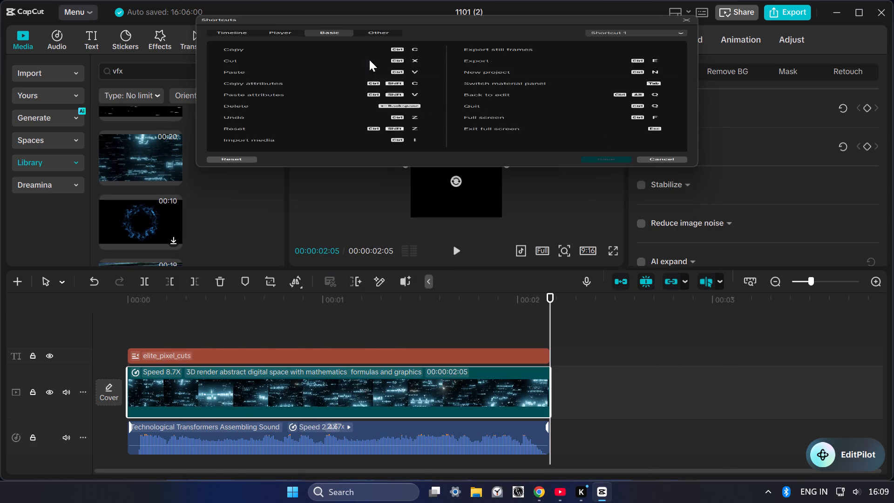
click(215, 49)
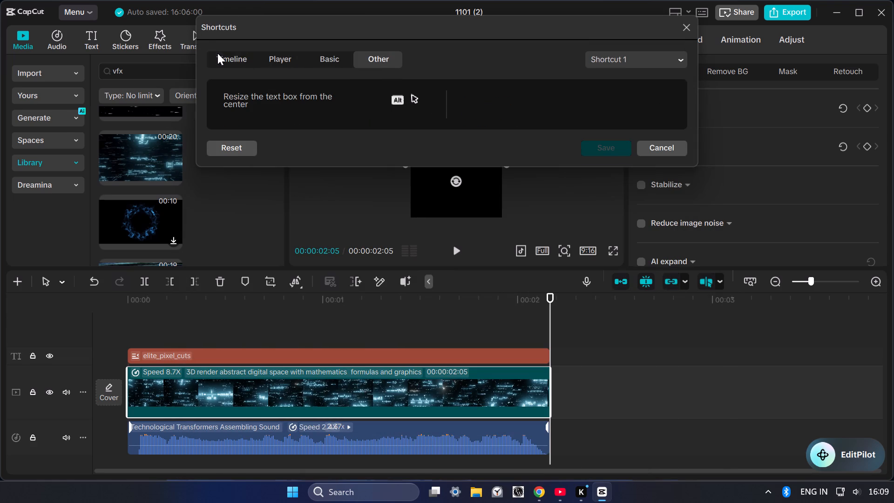
Examine the Timeline category's shortcuts from the selection and split modes down to the marker commands.
click(222, 58)
scroll(316, 121, down, 3)
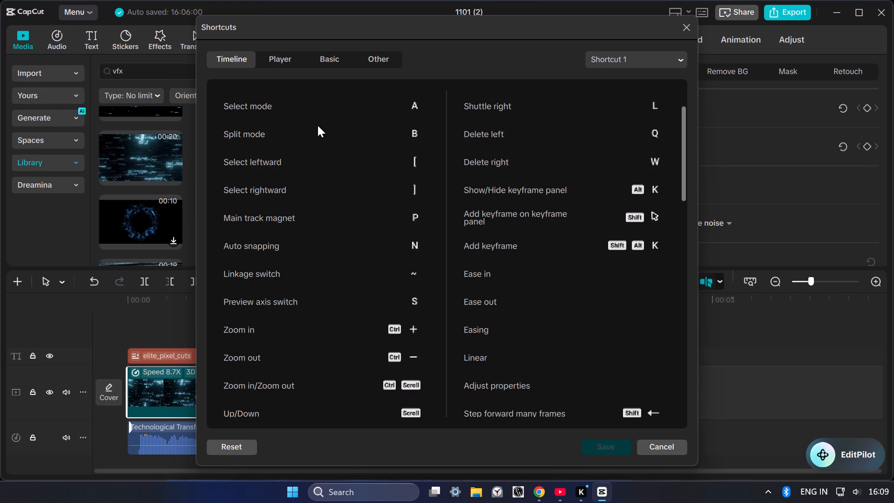
scroll(318, 125, down, 15)
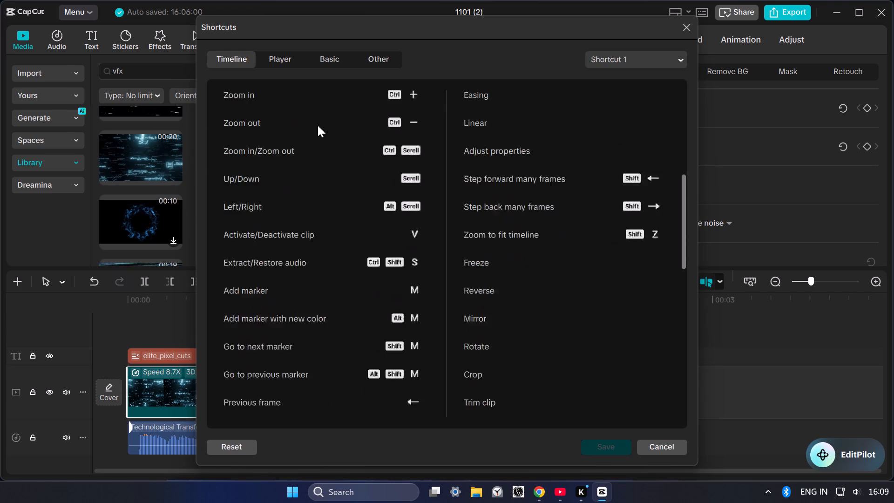
scroll(318, 125, down, 4)
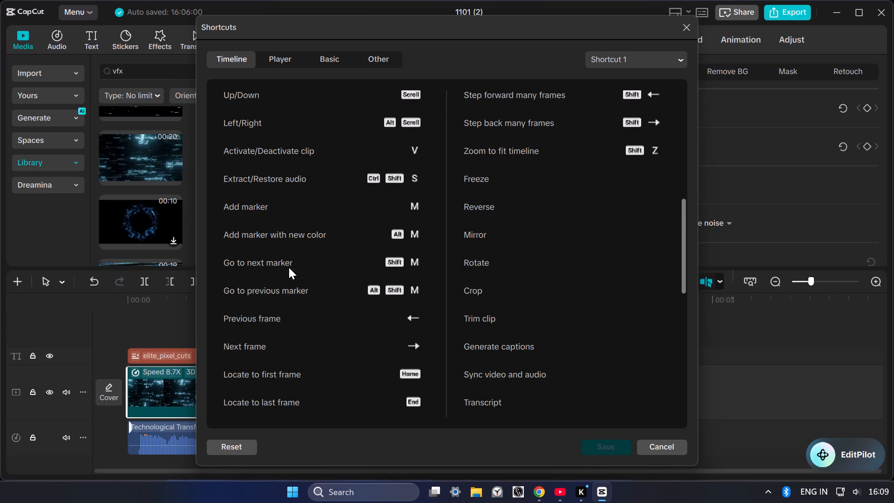
Examine the rest of the Timeline shortcuts, from frame navigation and cut points down to the volume and screen recording commands.
click(276, 344)
scroll(360, 319, down, 1)
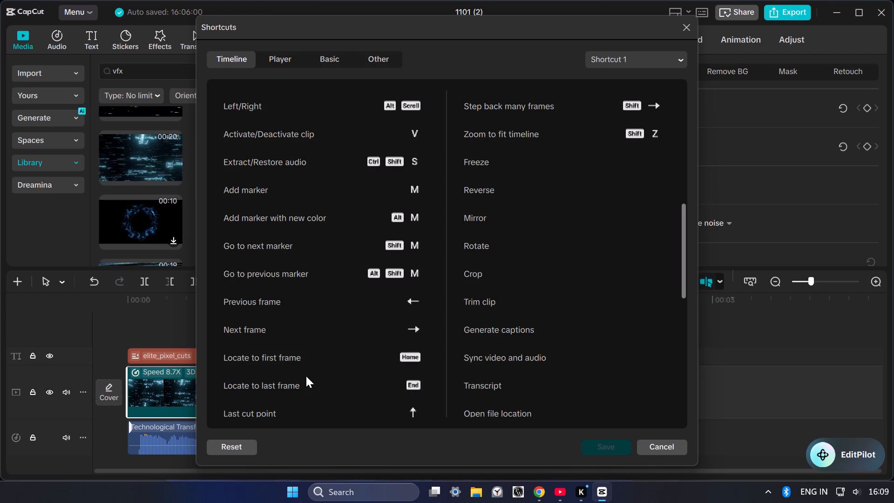
scroll(345, 360, down, 1)
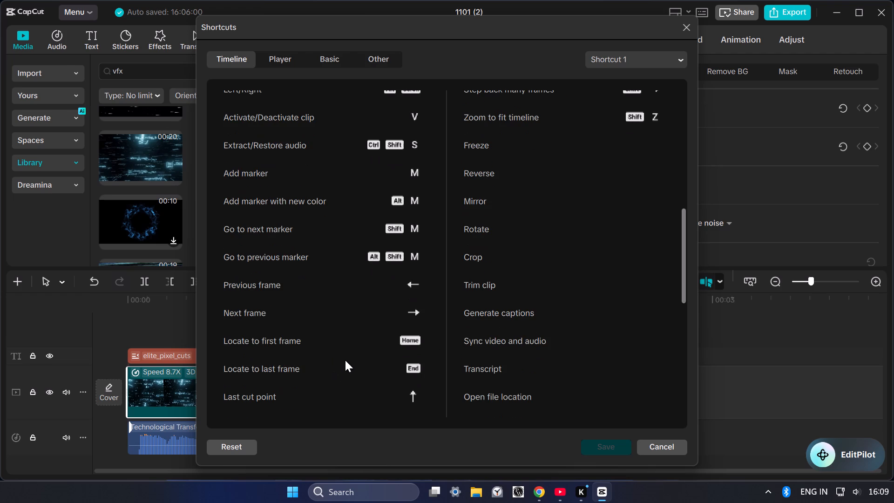
scroll(343, 367, down, 1)
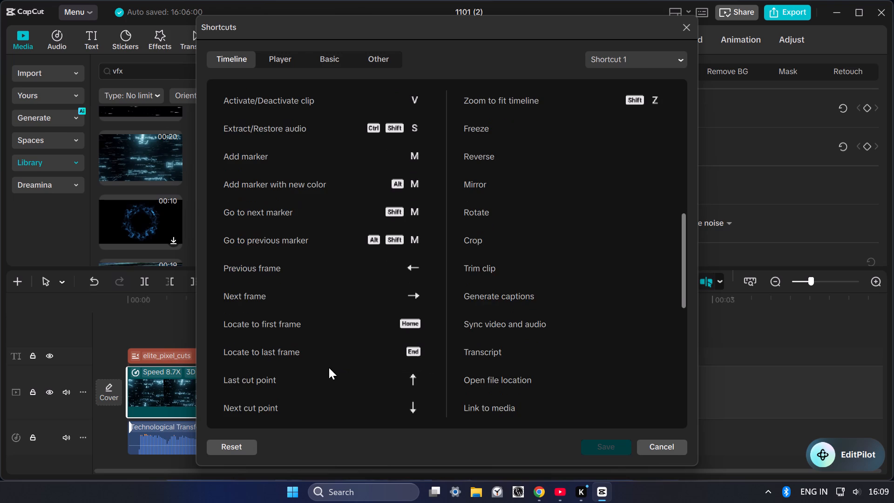
scroll(325, 368, down, 1)
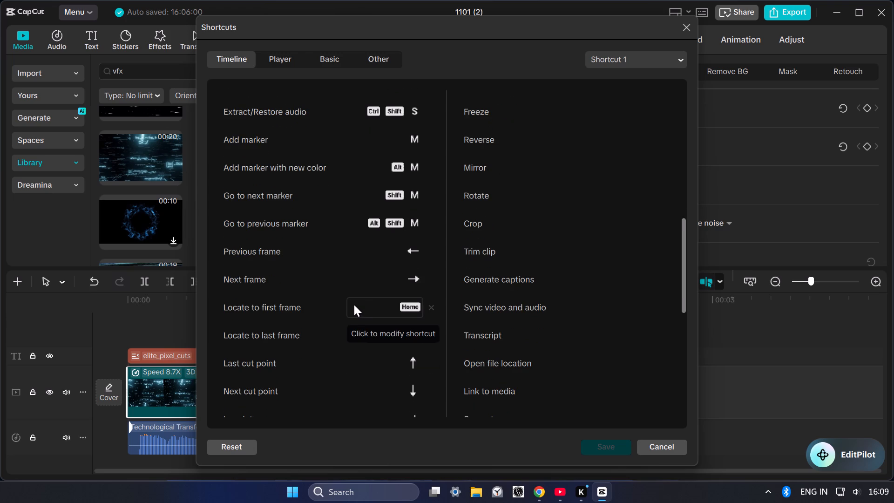
scroll(322, 300, down, 1)
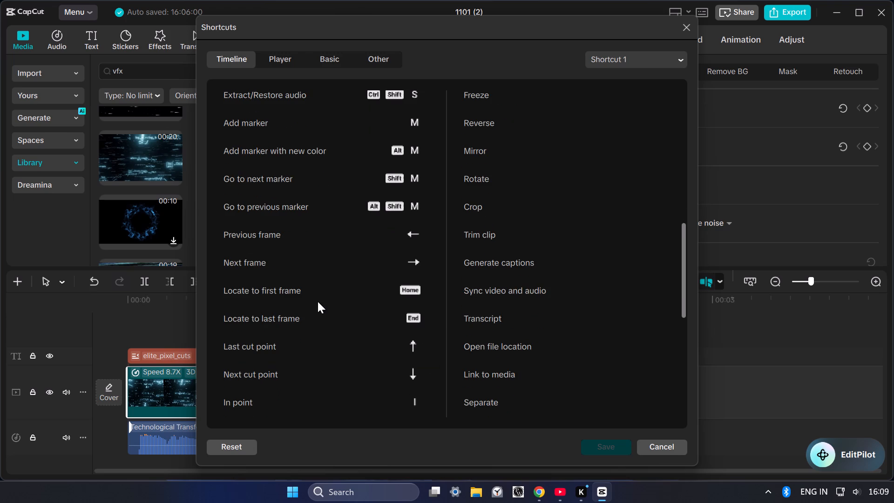
scroll(318, 301, down, 5)
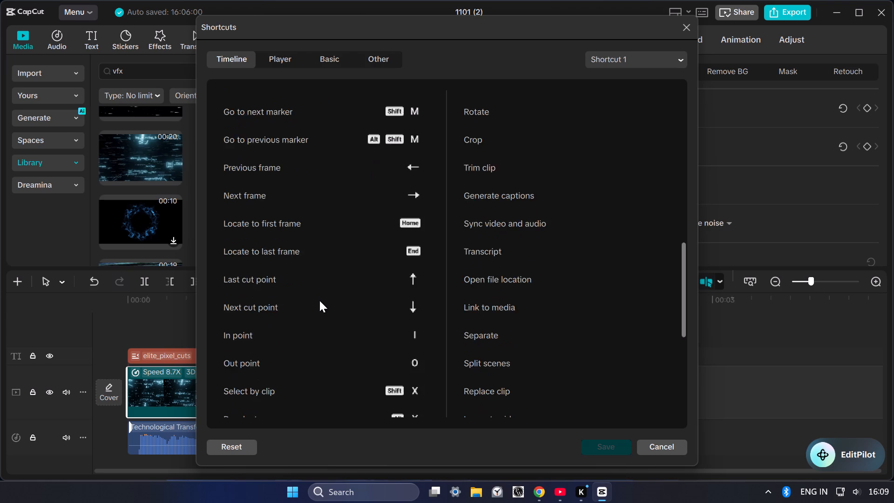
scroll(319, 300, down, 10)
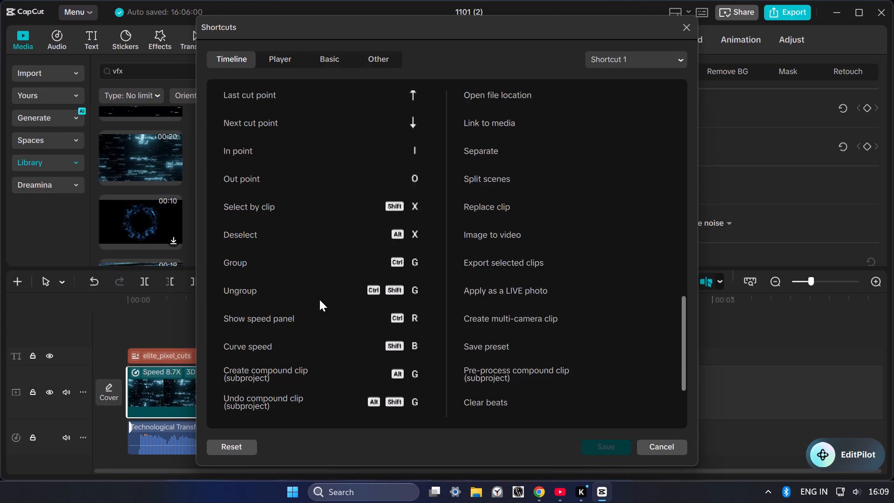
scroll(319, 299, down, 9)
Review the Timeline commands back up the list, from Save preset to Freeze, and inspect the Freeze entry.
scroll(498, 292, up, 2)
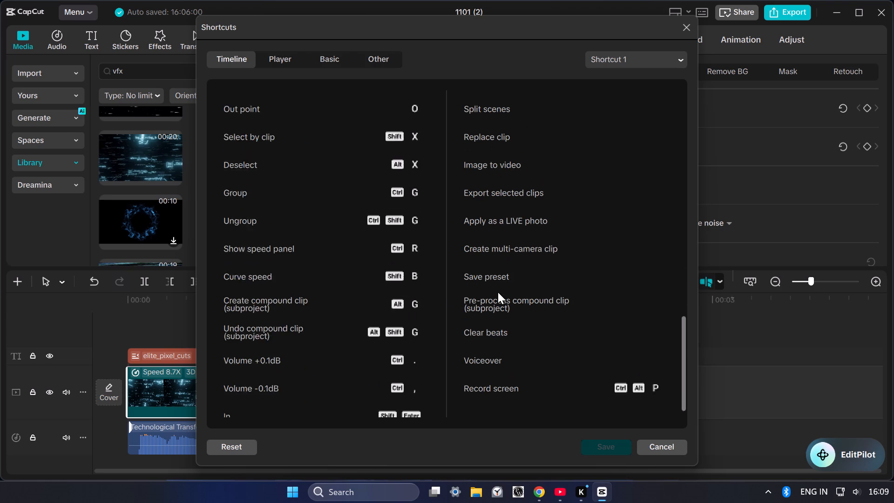
scroll(498, 292, up, 17)
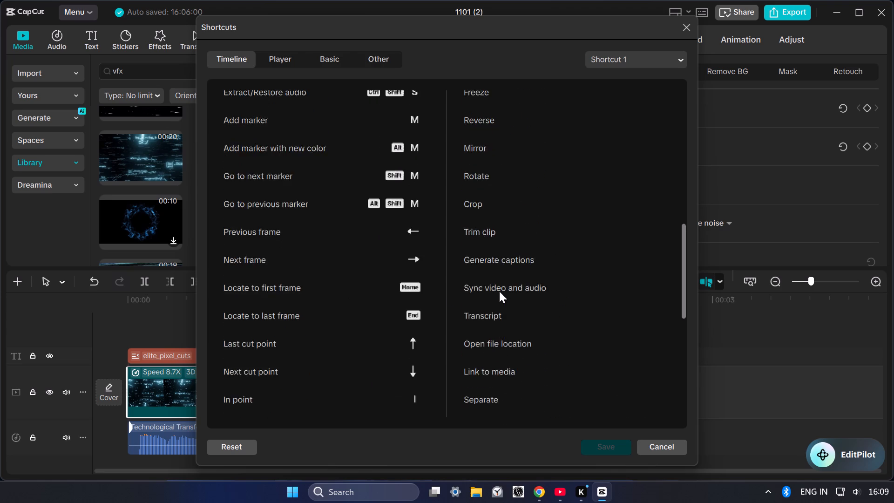
scroll(499, 291, up, 10)
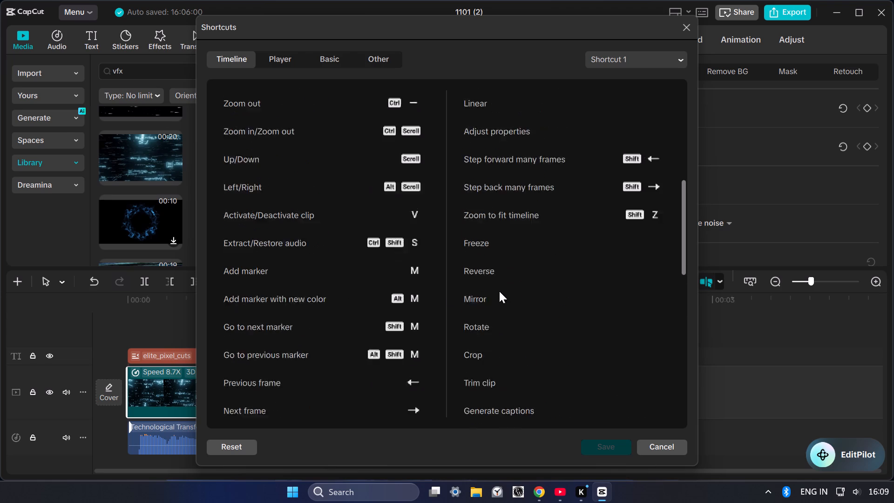
scroll(499, 291, up, 2)
scroll(499, 291, down, 1)
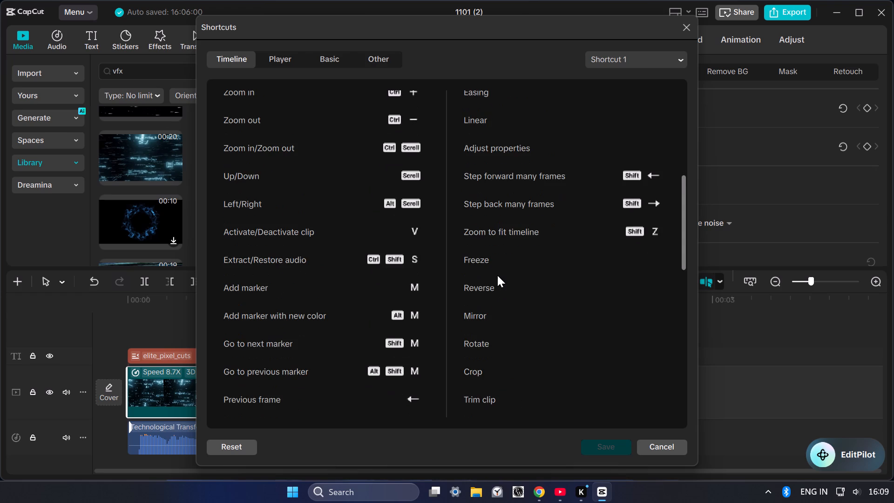
click(493, 259)
double_click(479, 255)
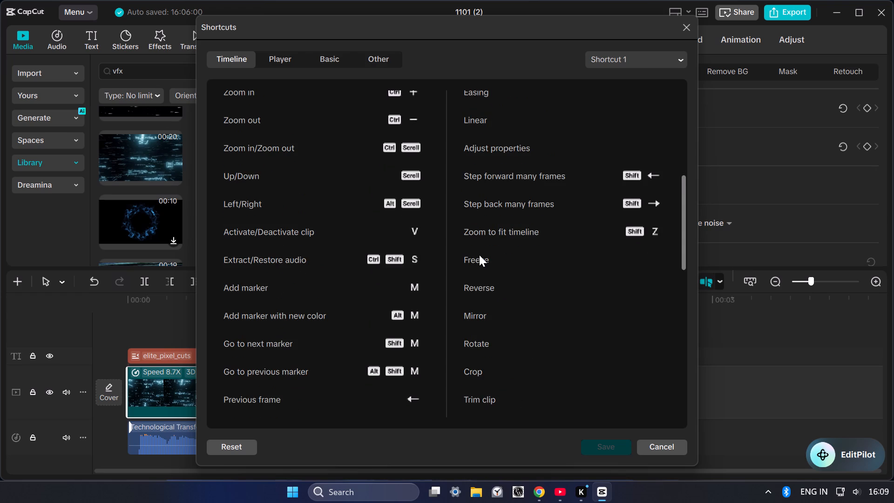
click(479, 255)
Compare the Timeline key assignments in presets Shortcut 2, Shortcut 3 and Shortcut 4, returning to preset Shortcut 1.
click(605, 60)
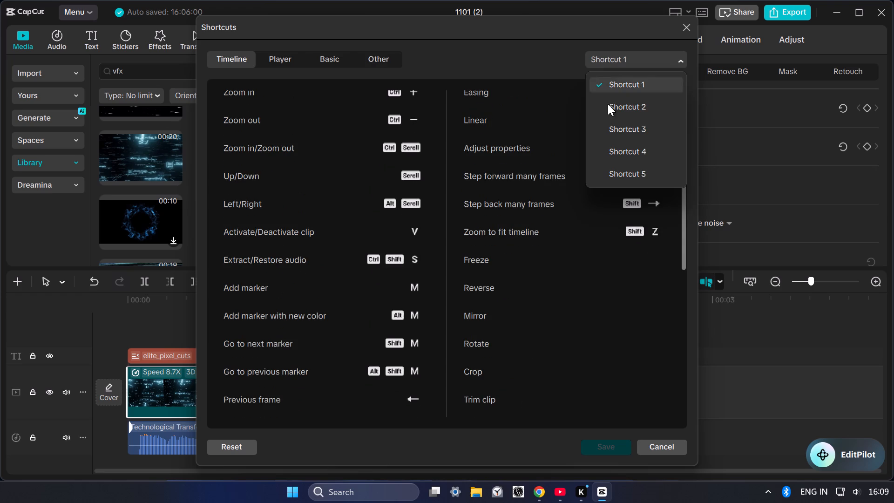
click(610, 109)
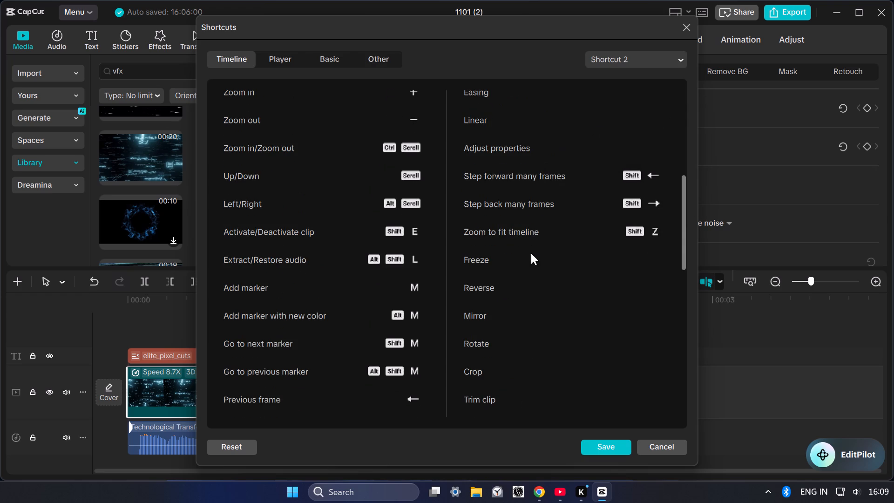
click(616, 80)
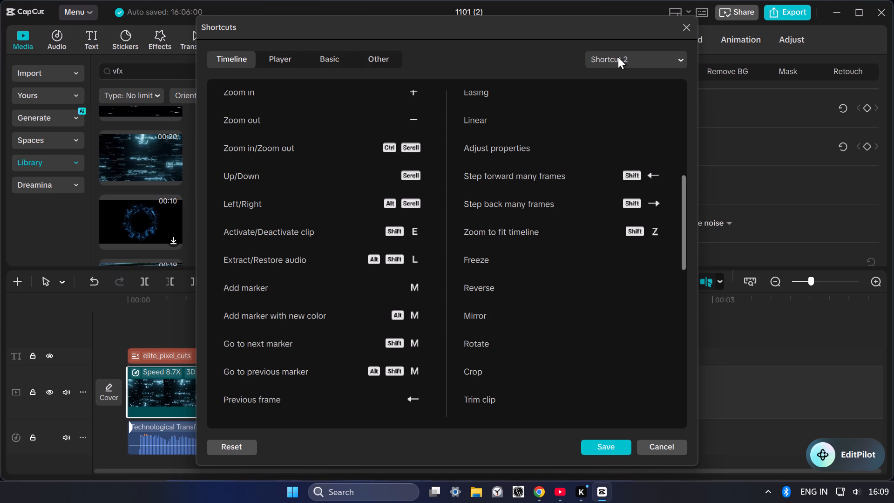
click(618, 57)
click(609, 124)
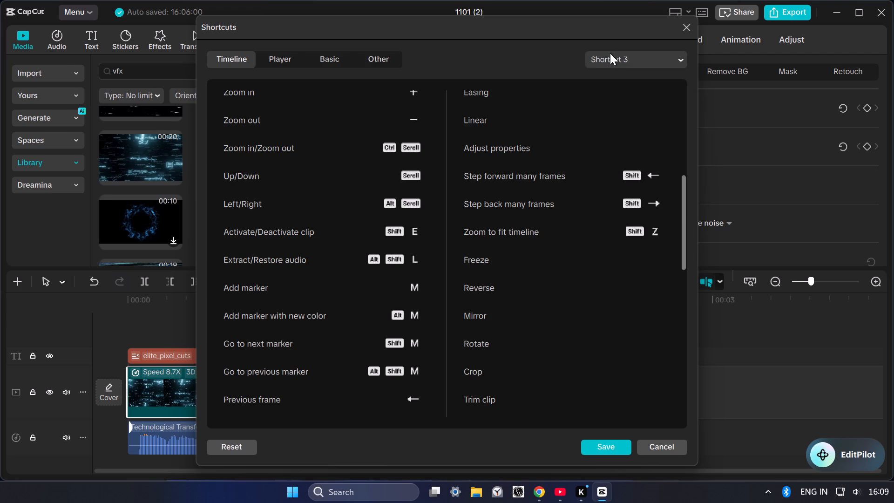
click(611, 59)
click(621, 154)
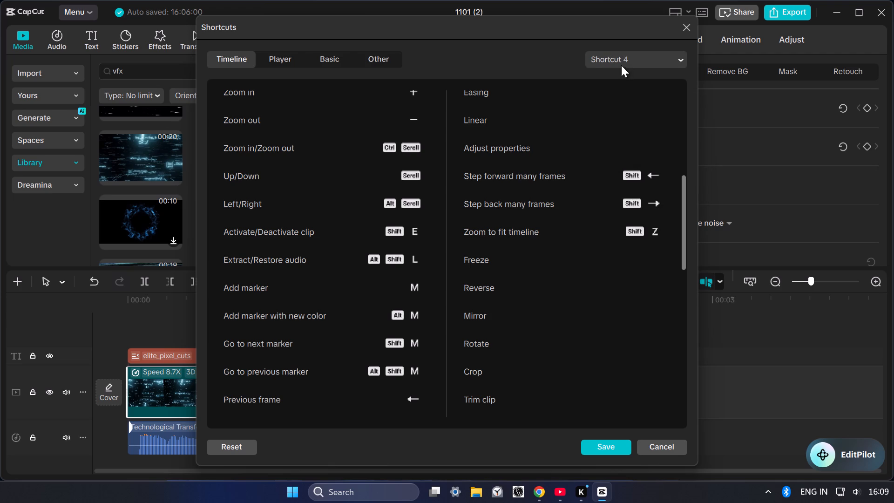
click(621, 65)
click(623, 78)
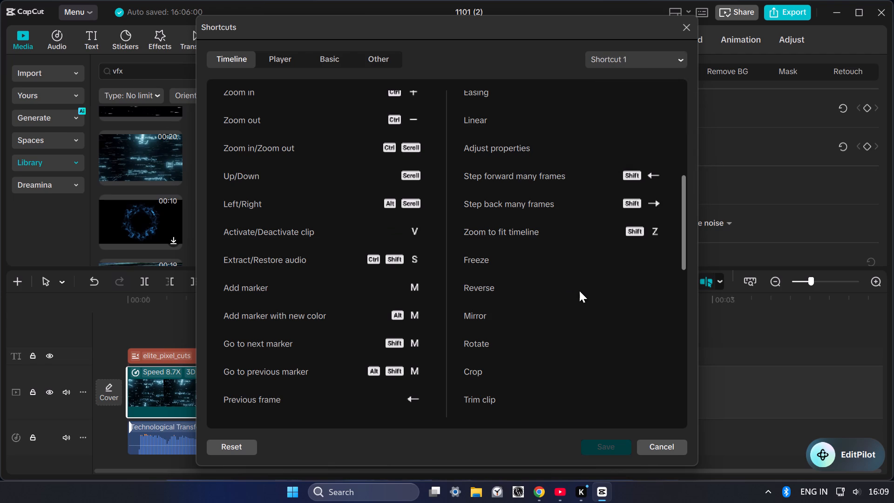
Review the Timeline shortcuts from the marker and zoom commands up to Split mode and the keyframe commands, and close the shortcuts list.
scroll(508, 248, up, 3)
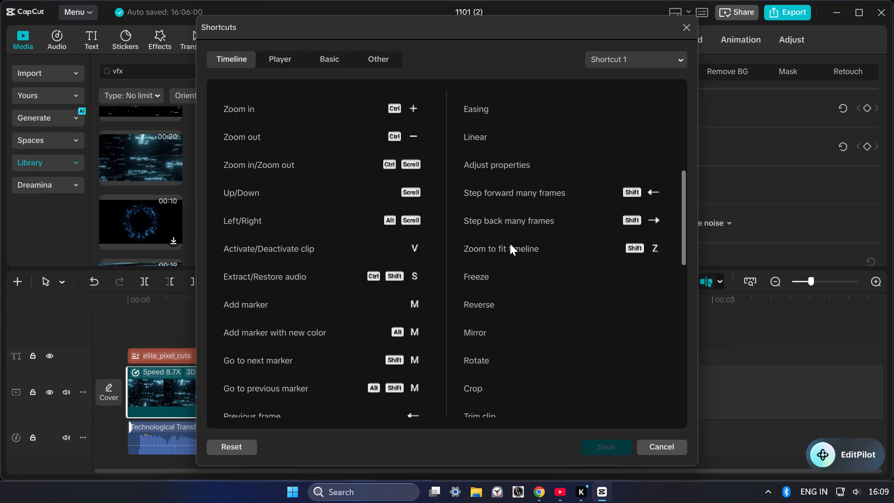
scroll(510, 244, up, 9)
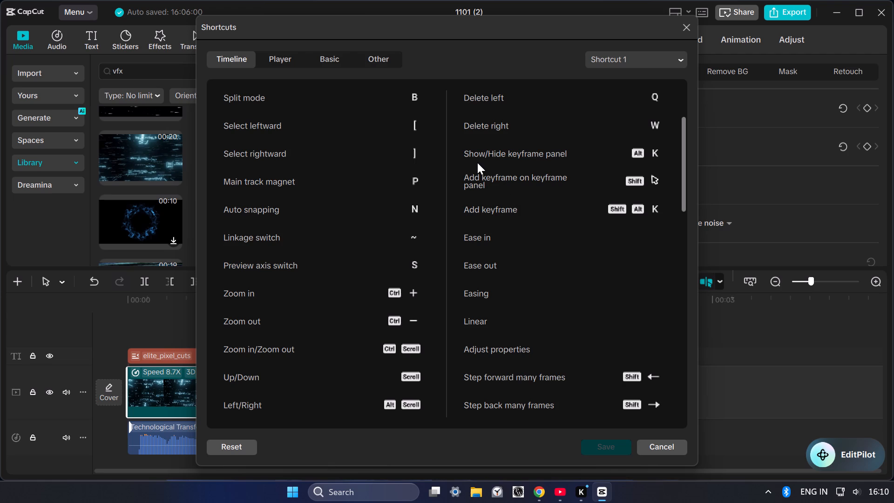
scroll(549, 147, up, 1)
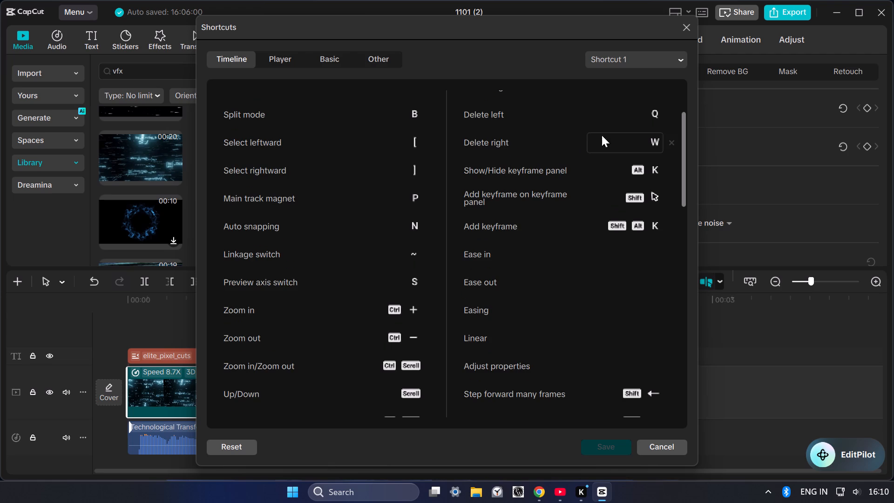
click(685, 26)
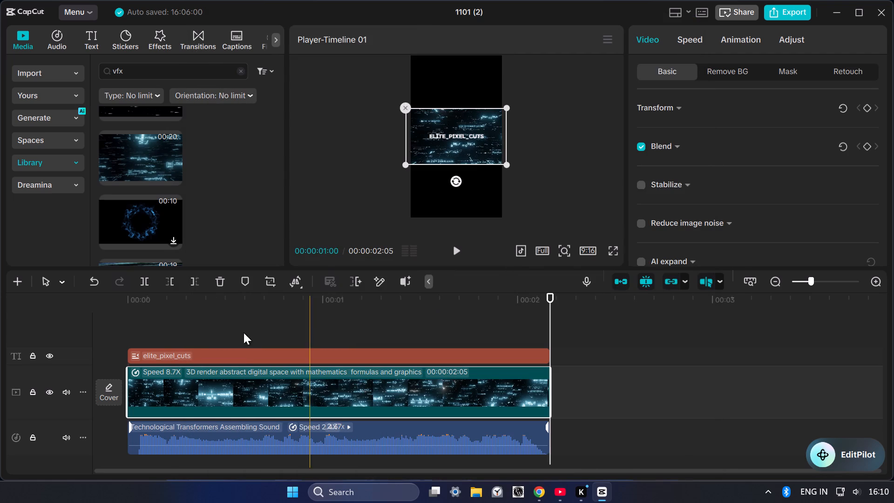
Add a keyframe to the elite_pixel_cuts text clip at 00:00:01:21.
click(151, 355)
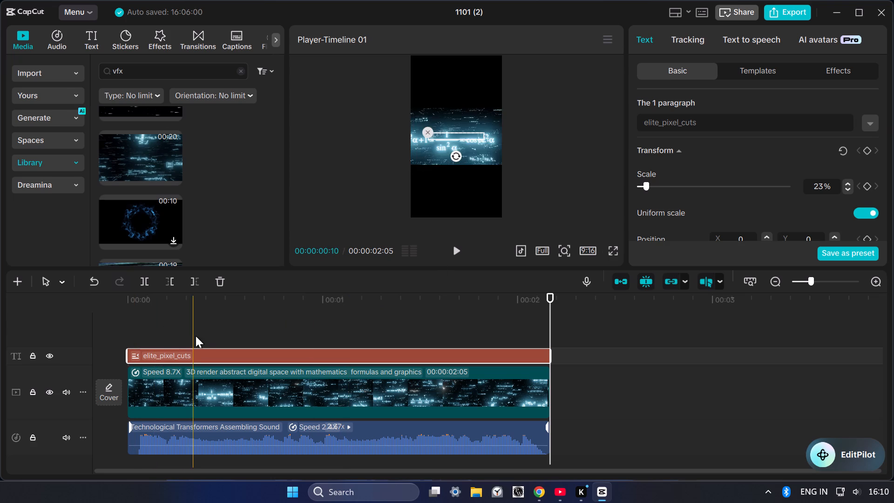
click(131, 357)
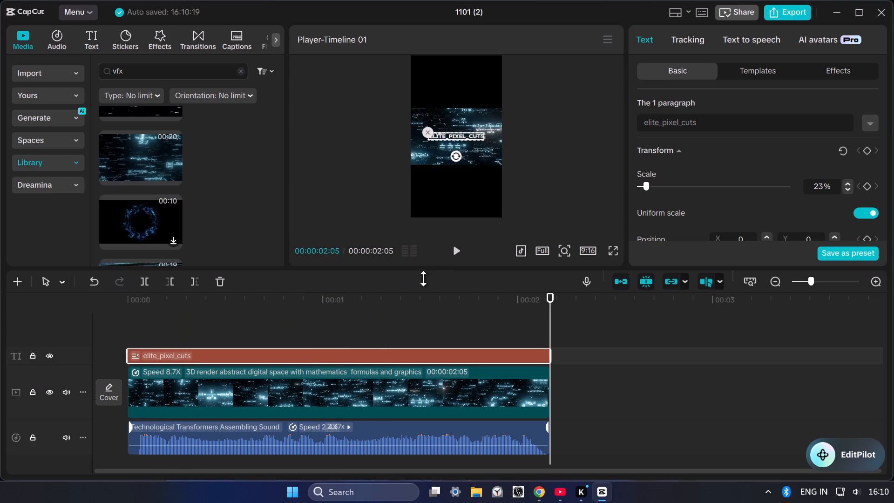
click(149, 353)
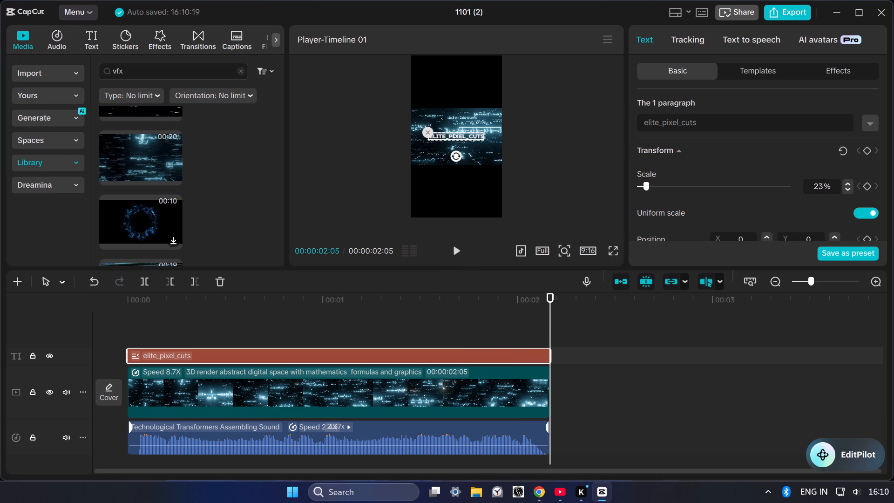
key(alt+shift+k)
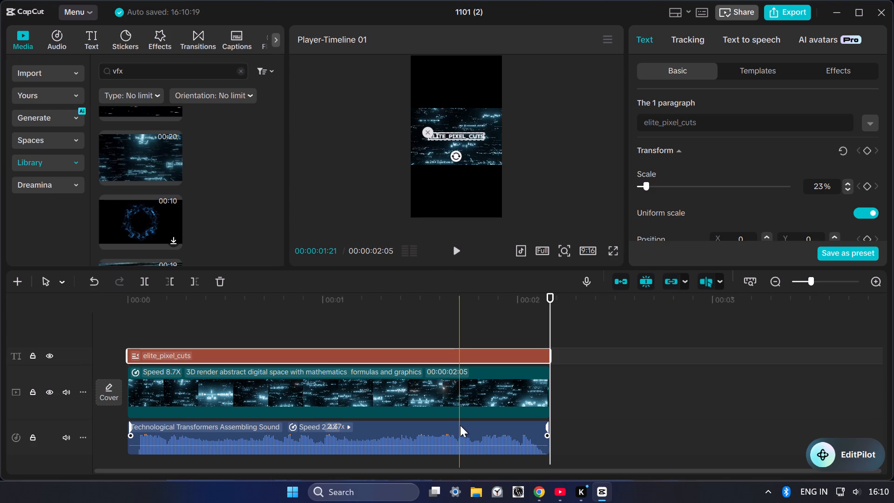
key(alt+shift+k)
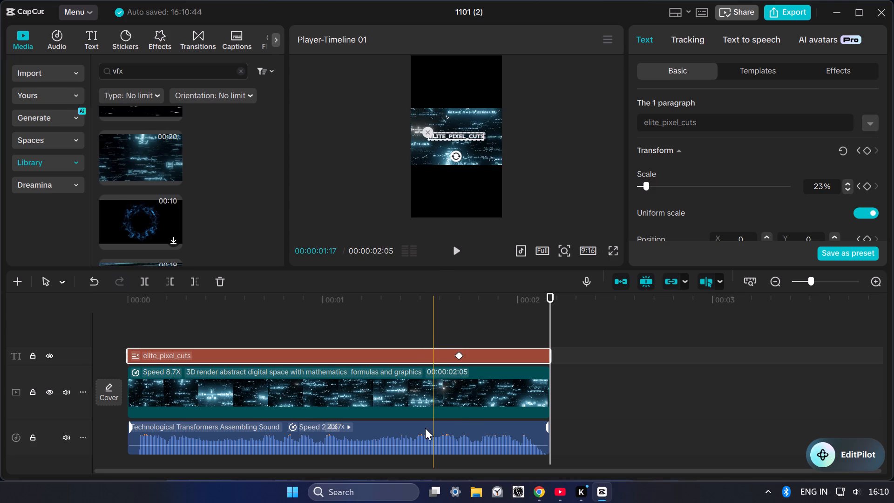
Inspect the easing and variable speed options available for the text clip's keyframe.
click(458, 354)
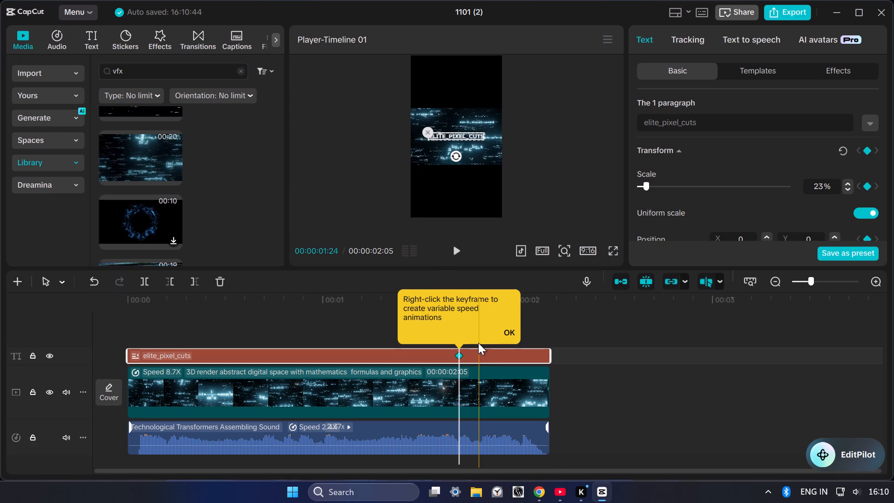
right_click(456, 356)
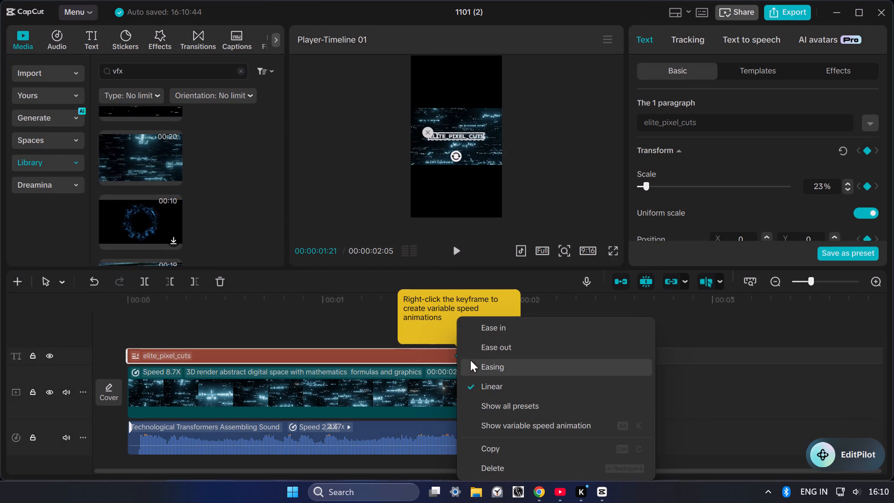
scroll(497, 413, down, 1)
click(411, 353)
click(460, 355)
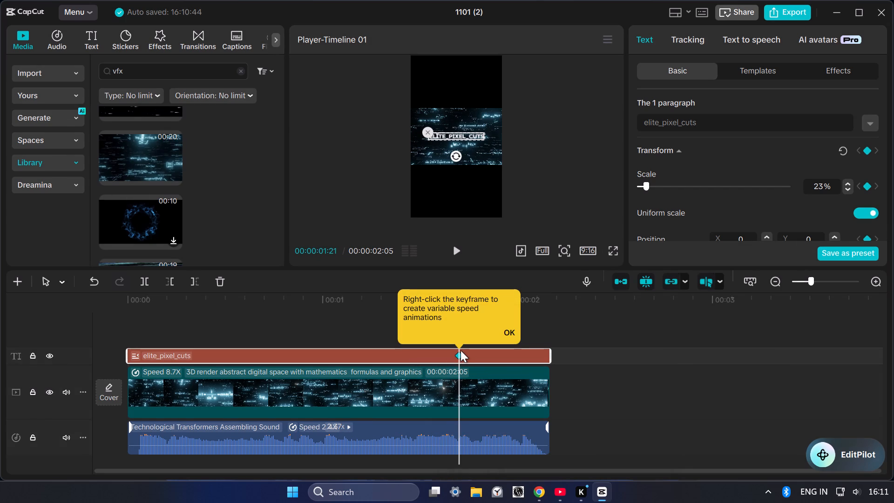
Show the text clip's keyframe panel and look through its scale, x, y and Rotate properties.
key(alt+shift+k)
key(alt+k)
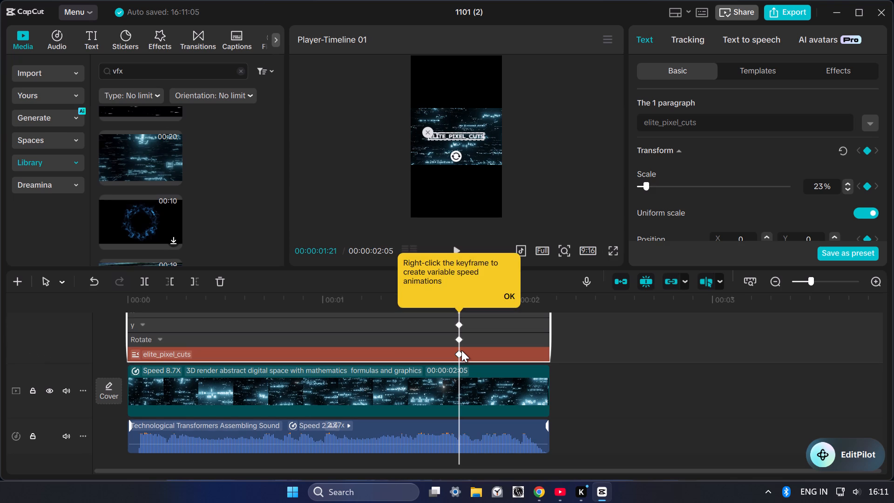
scroll(448, 348, up, 1)
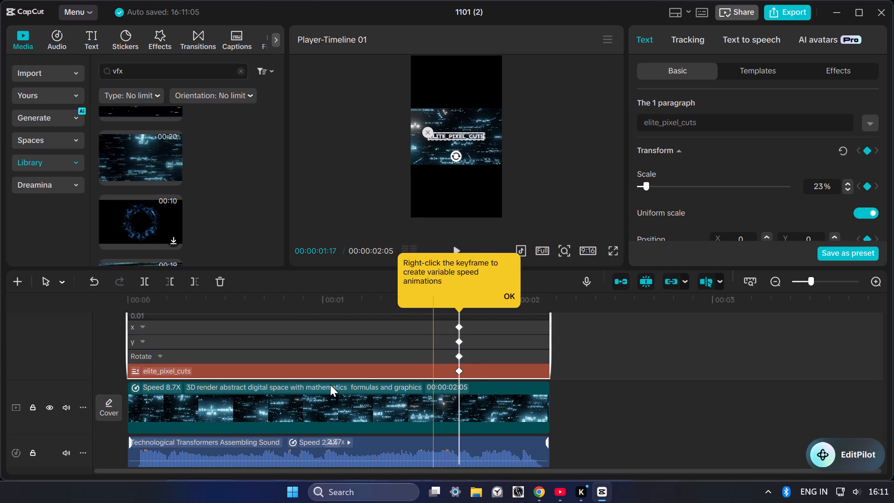
scroll(330, 385, up, 3)
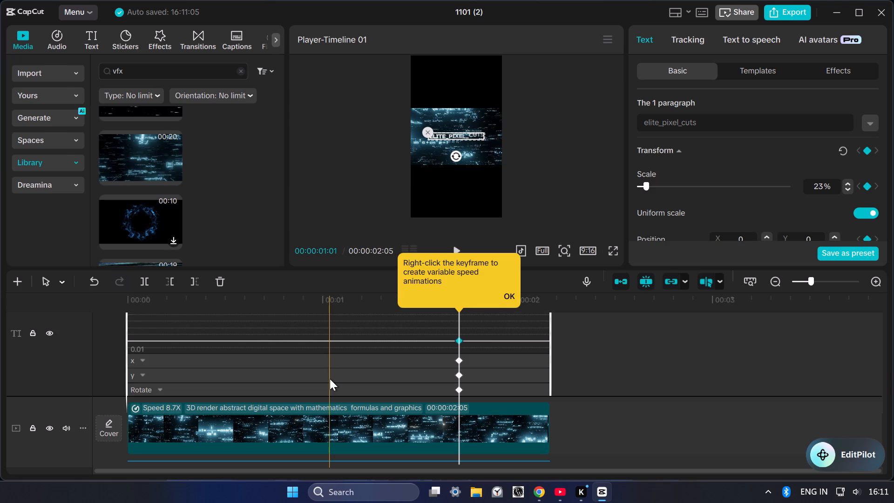
scroll(330, 379, up, 1)
scroll(327, 375, down, 5)
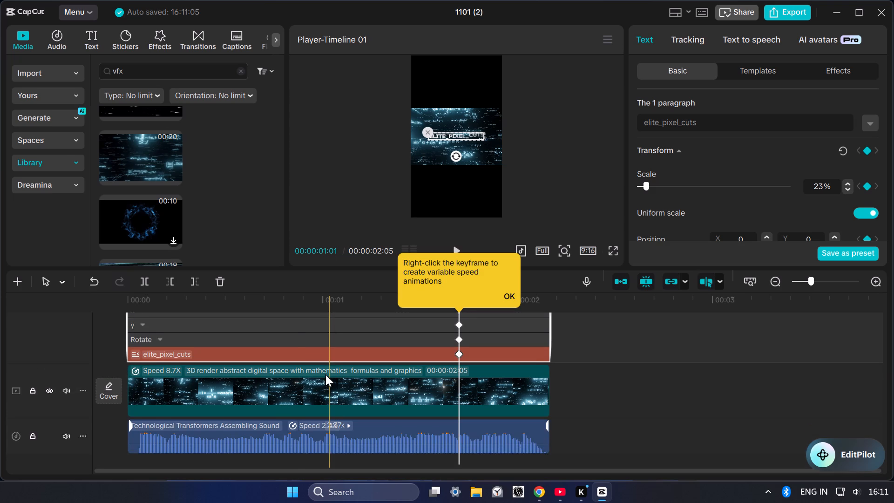
scroll(300, 373, up, 1)
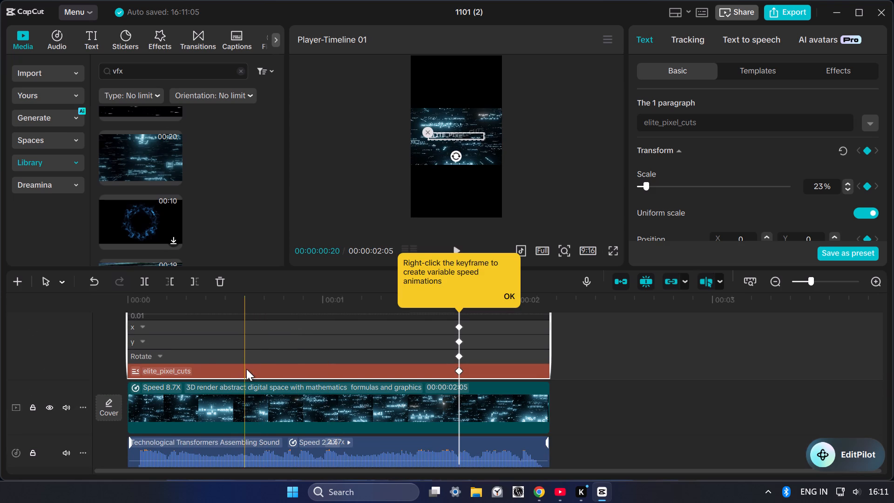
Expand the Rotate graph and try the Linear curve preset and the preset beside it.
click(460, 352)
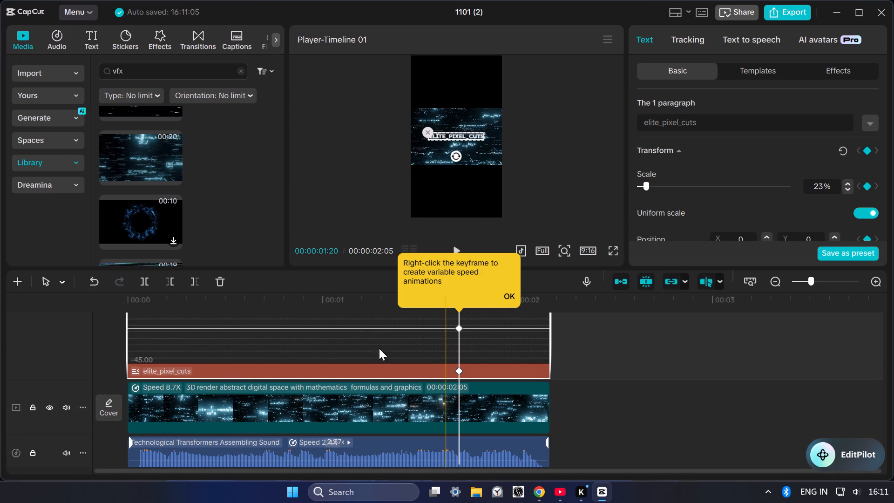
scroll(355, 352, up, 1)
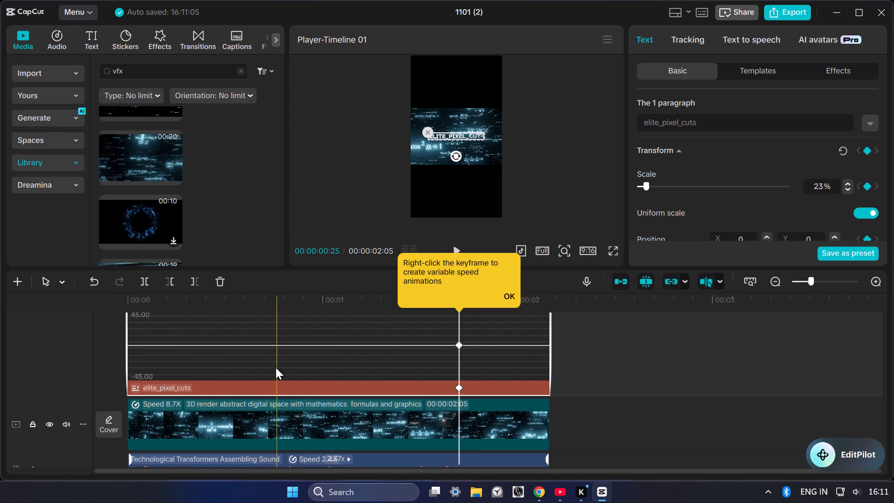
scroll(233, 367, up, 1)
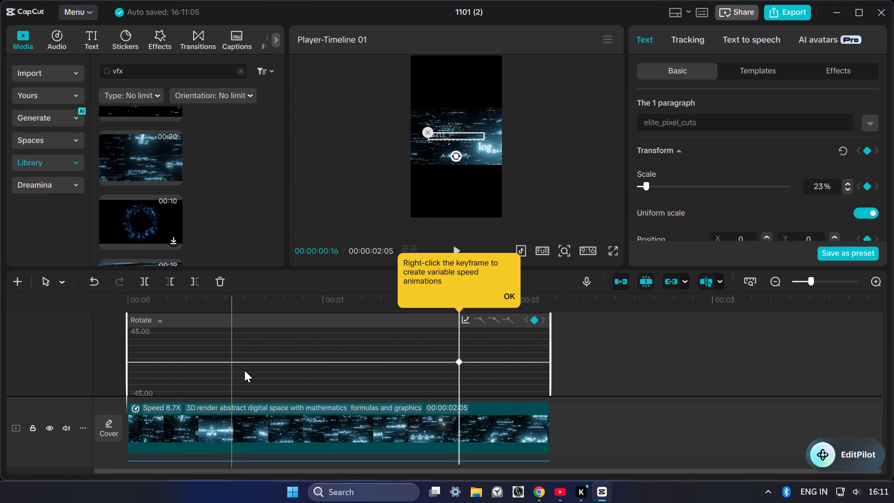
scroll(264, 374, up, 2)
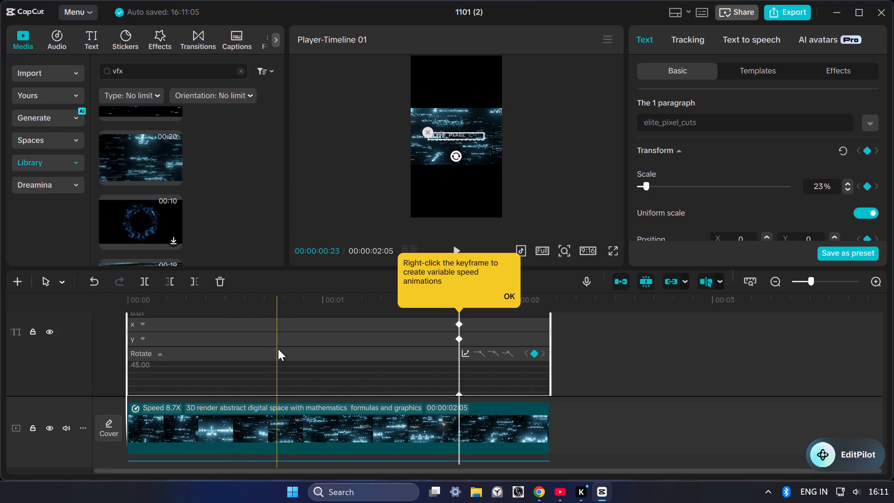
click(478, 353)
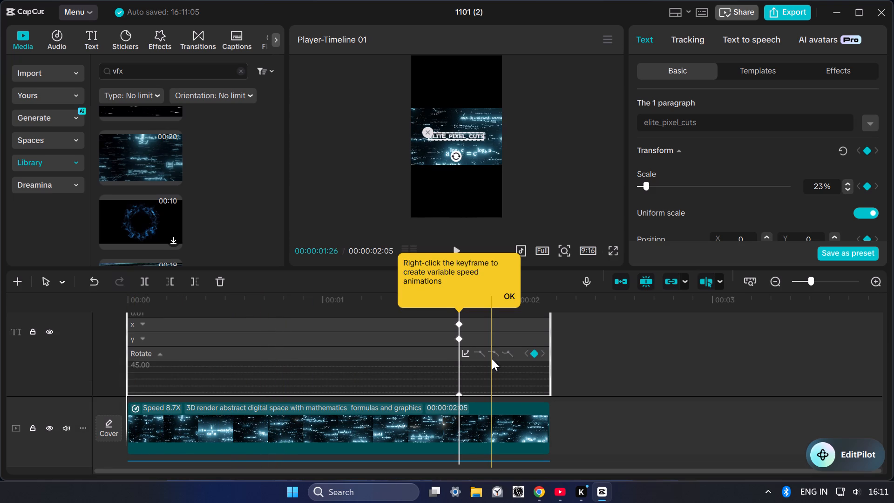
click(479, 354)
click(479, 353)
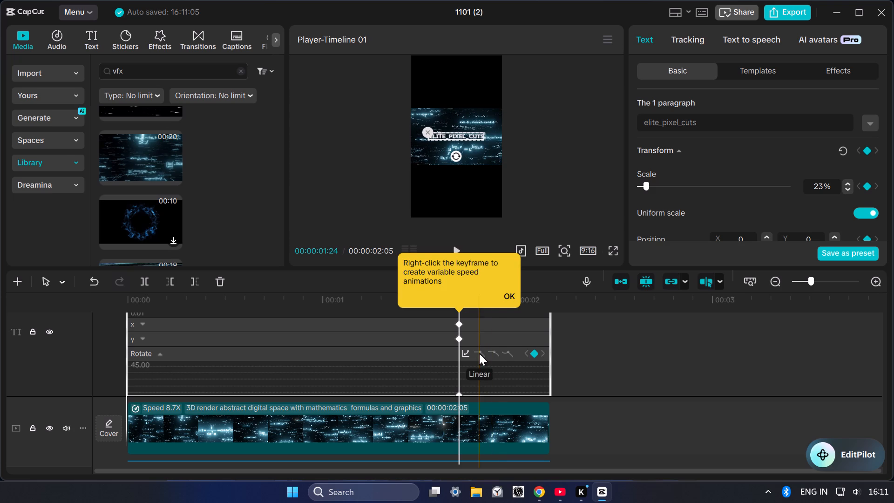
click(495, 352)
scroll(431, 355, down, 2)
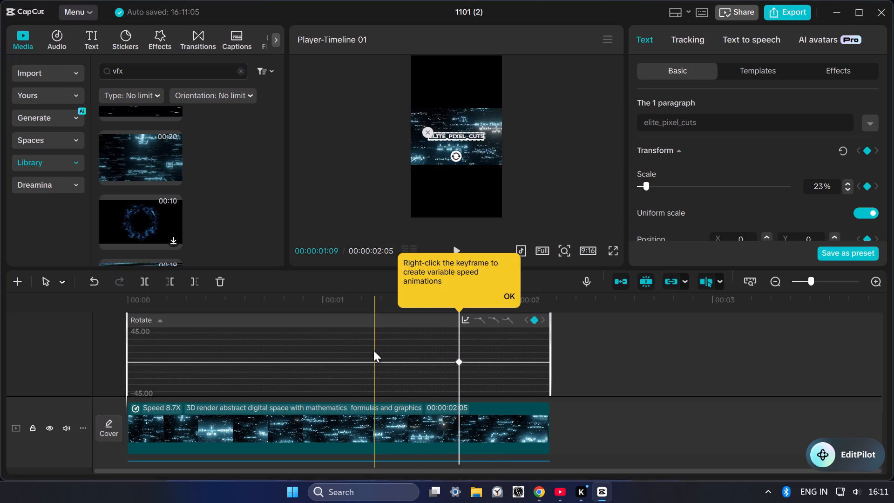
Set the Rotate keyframe's speed curve to Easing.
drag(369, 359, 365, 378)
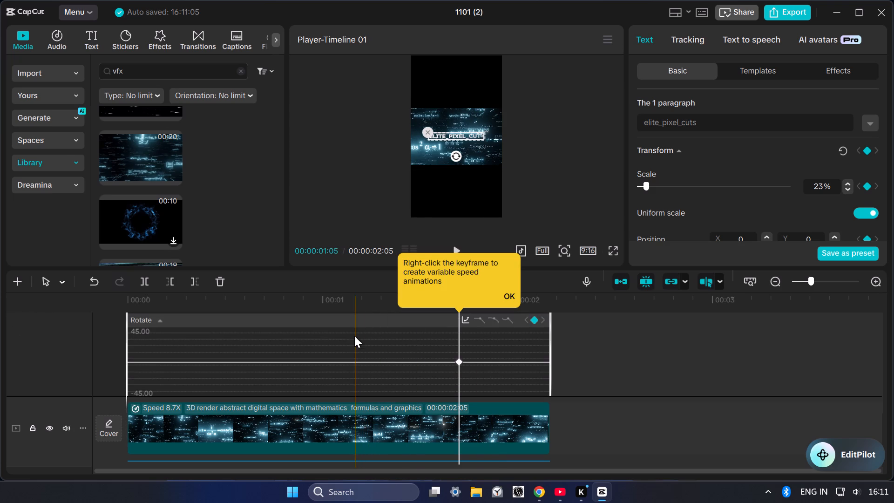
drag(354, 334, 320, 374)
right_drag(327, 343, 348, 375)
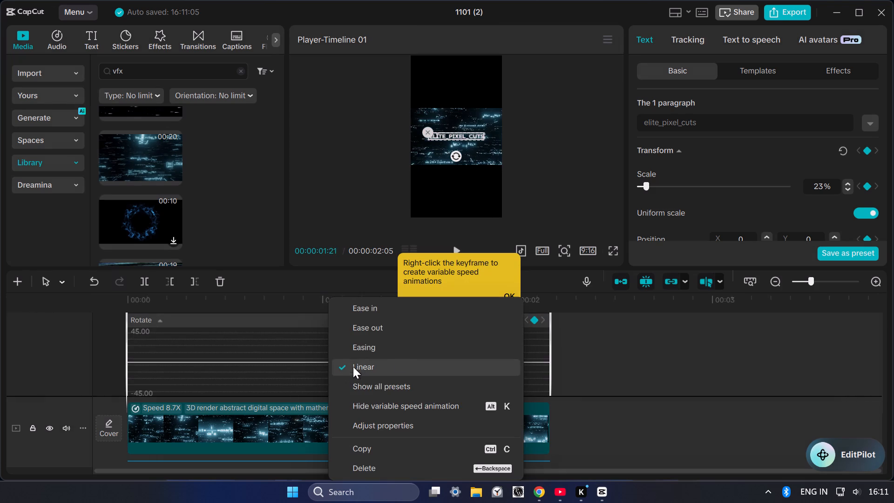
click(379, 344)
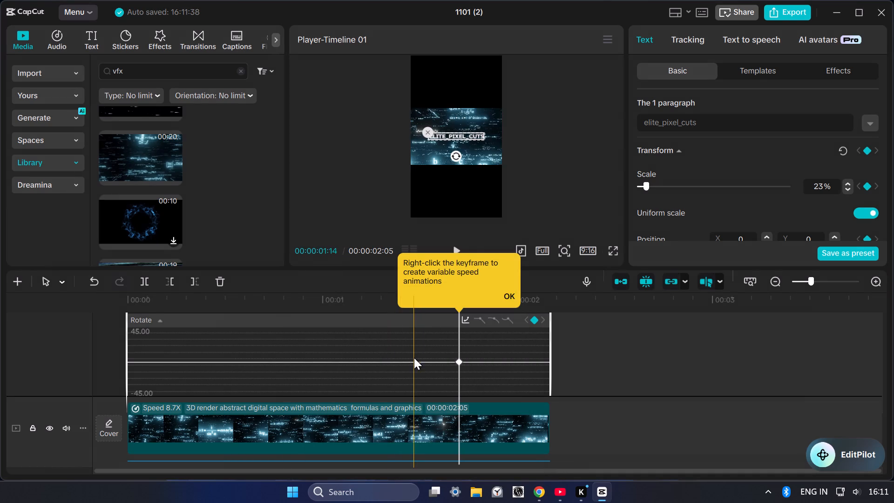
Collapse the Rotate graph and the Transform group in the text clip's keyframe panel.
click(414, 357)
click(625, 364)
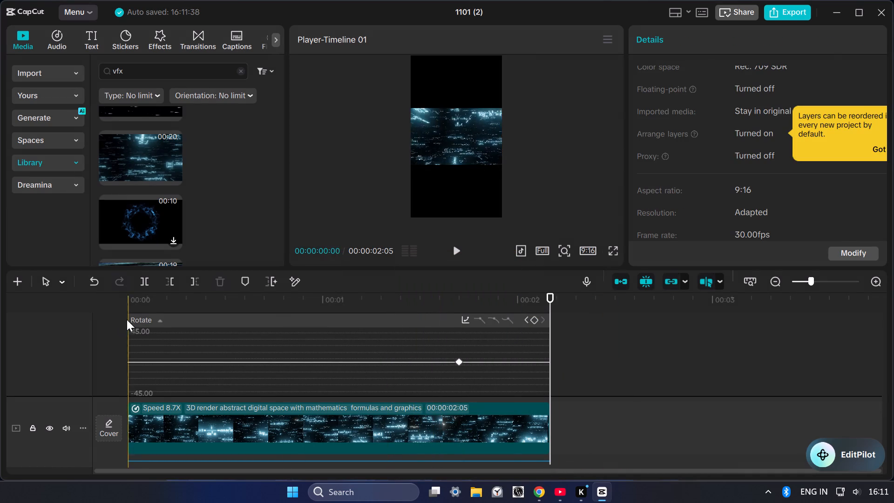
click(148, 318)
scroll(360, 358, up, 1)
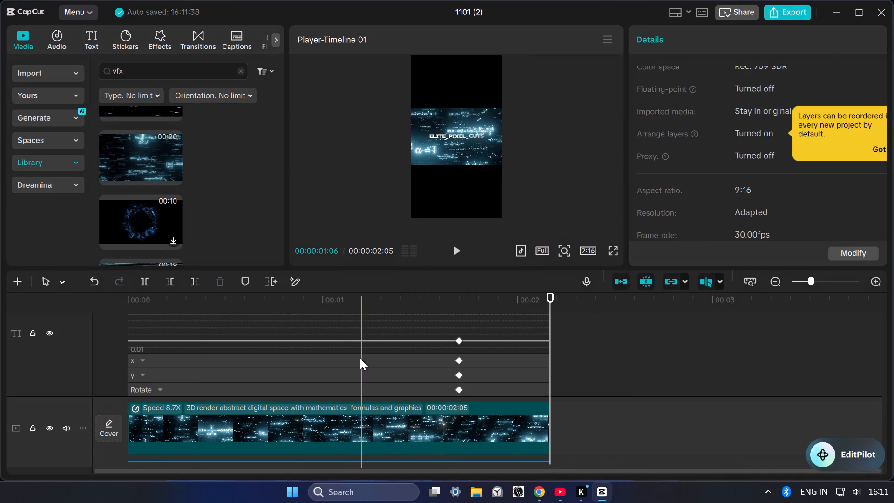
scroll(360, 358, up, 5)
click(157, 353)
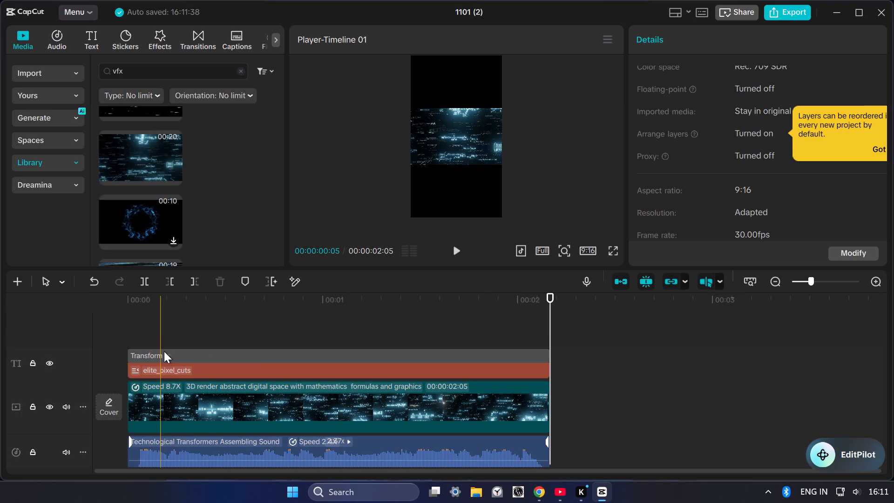
Select the text clip's keyframe at 00:00:01:21 and dismiss the variable speed animation tip.
click(209, 366)
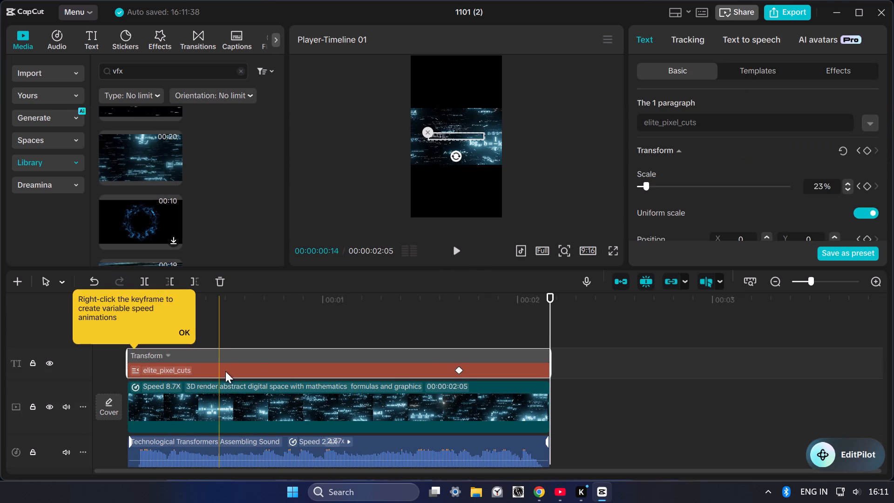
click(458, 369)
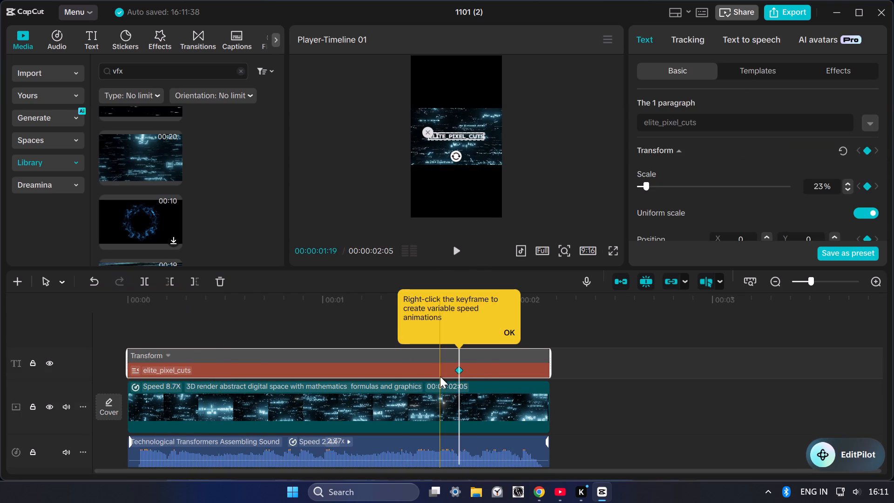
click(511, 332)
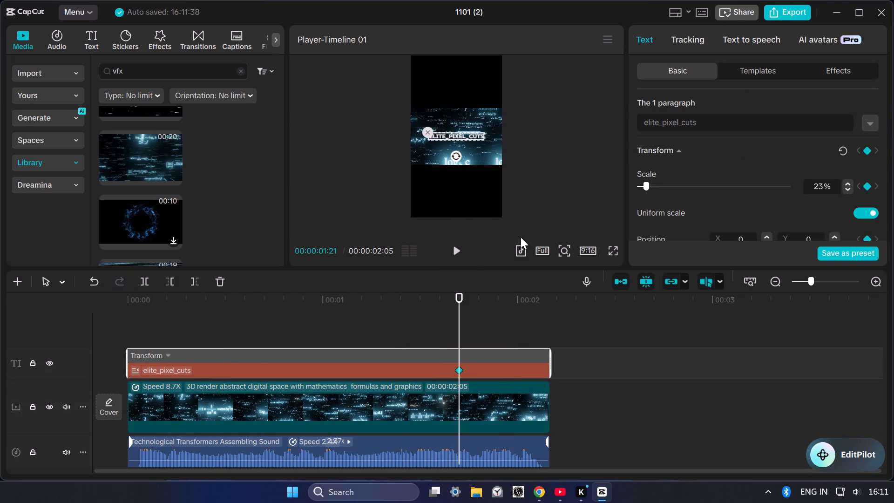
Look up the keyframe panel and keyframe entries in the Timeline keyboard shortcut list.
click(705, 11)
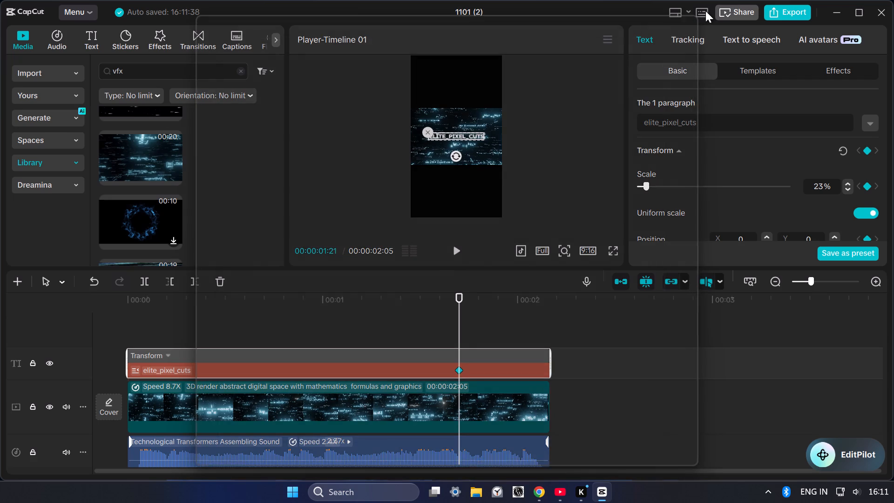
scroll(581, 154, down, 1)
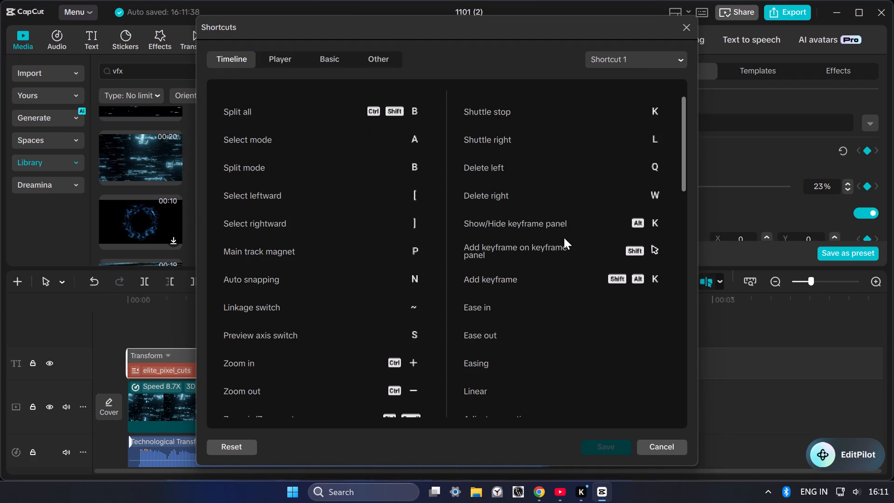
click(681, 30)
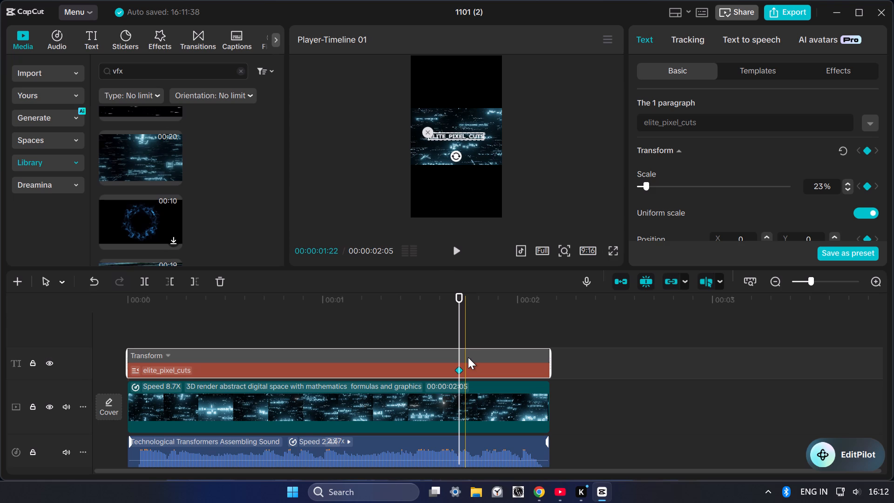
Hide the text clip's keyframe panel and select the clip's keyframe at 00:00:01:21.
key(alt+k)
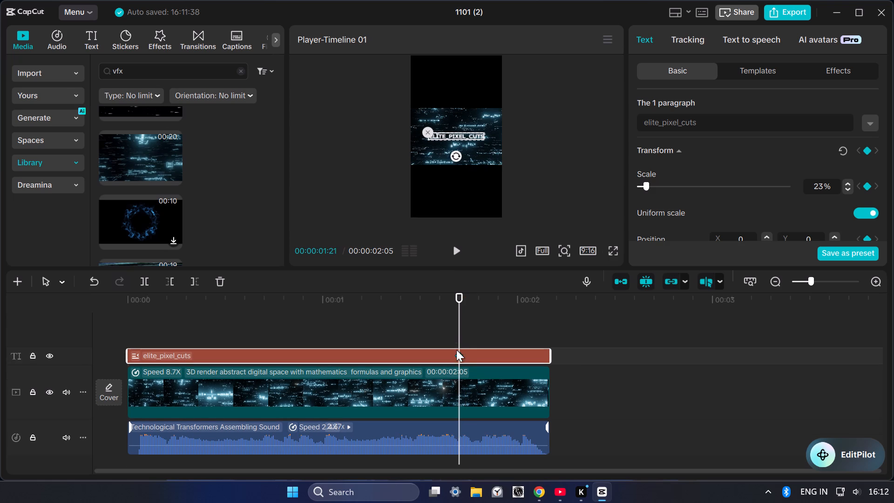
click(456, 356)
key(alt+k)
key(alt+k)
key(k)
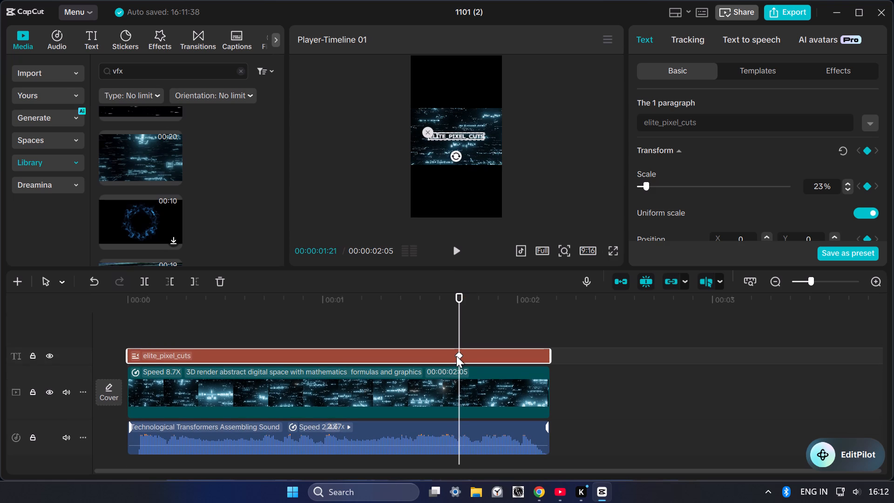
click(456, 356)
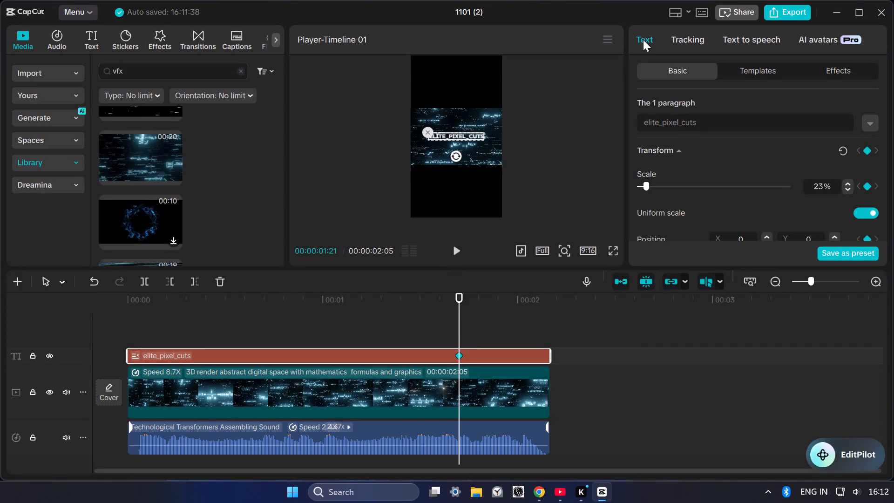
Review the Timeline keyboard shortcut list from the splitting commands through the keyframe, easing, marker and clip editing entries.
click(602, 39)
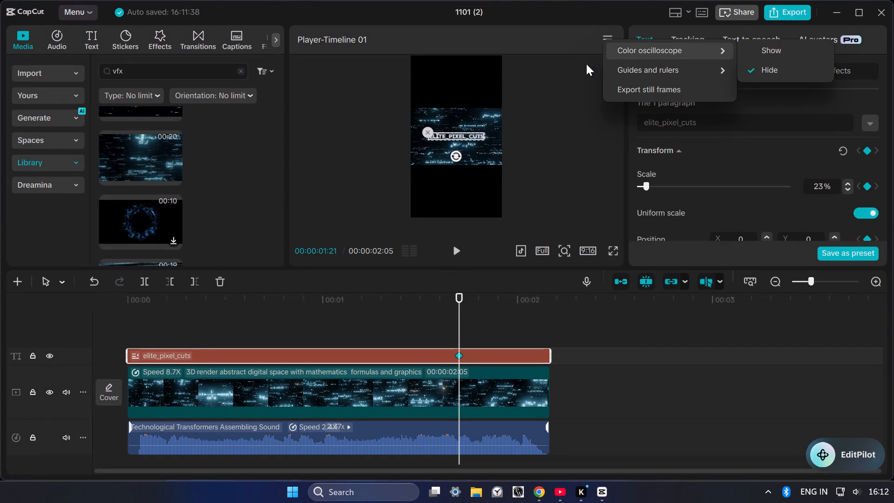
click(586, 64)
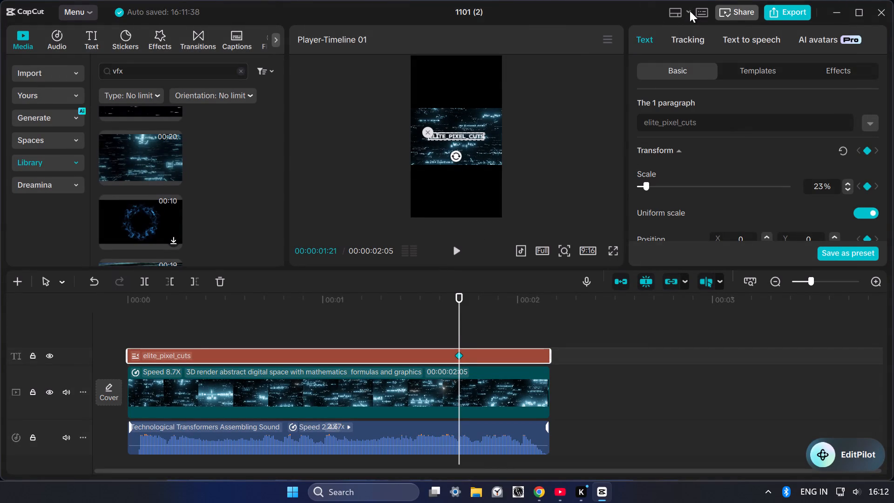
click(696, 14)
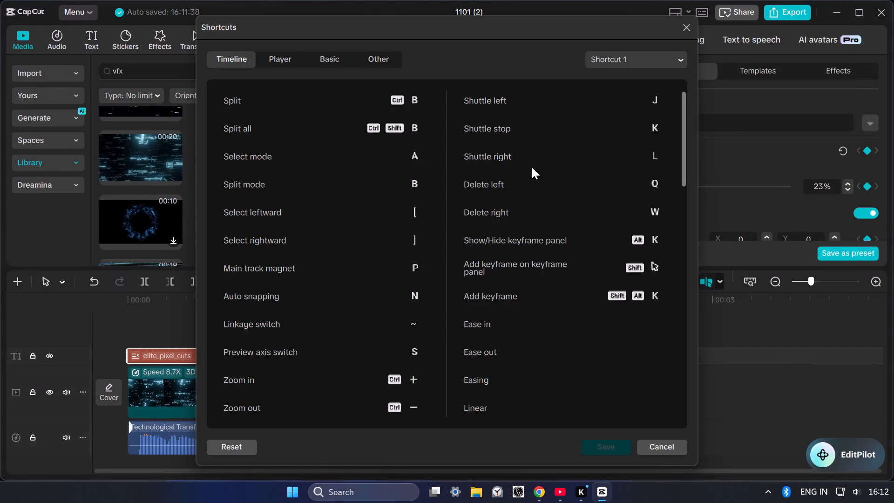
scroll(532, 165, down, 4)
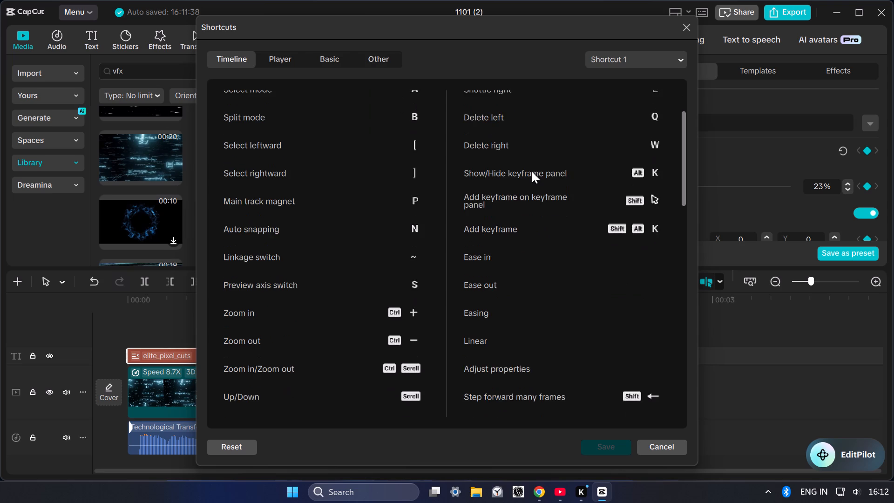
scroll(532, 171, down, 2)
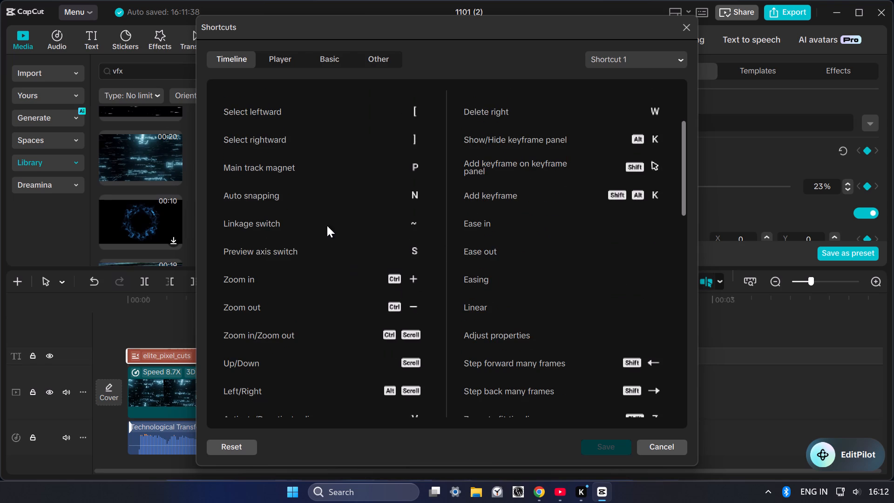
scroll(299, 182, down, 5)
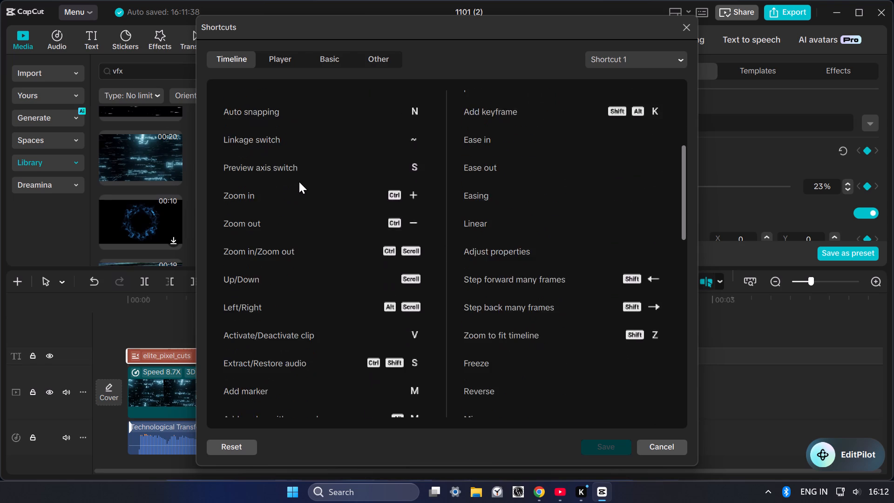
scroll(299, 182, down, 9)
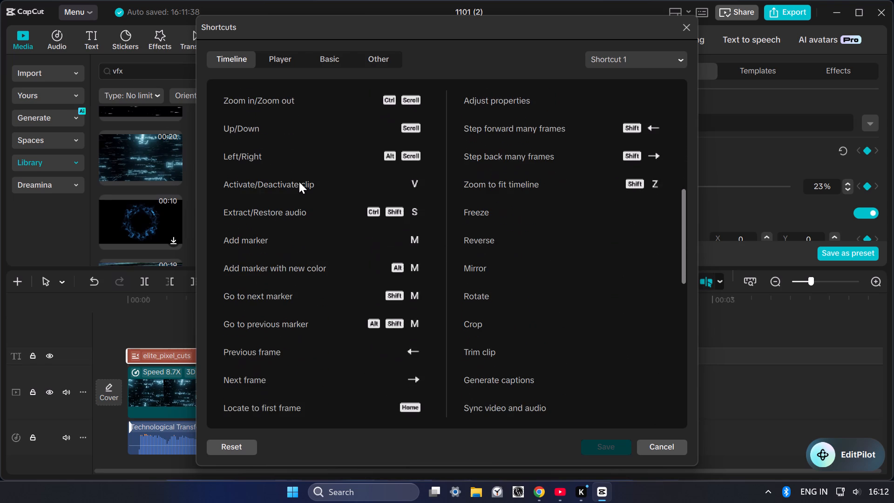
scroll(299, 182, down, 1)
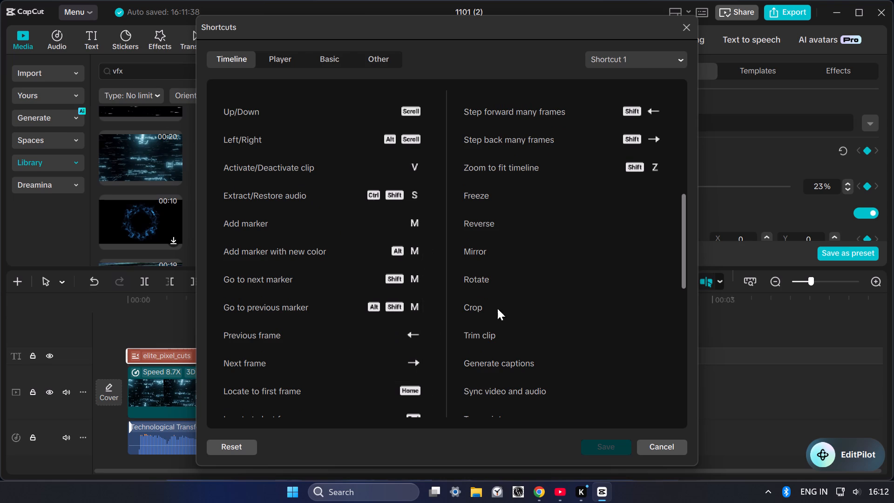
scroll(507, 279, up, 2)
click(691, 32)
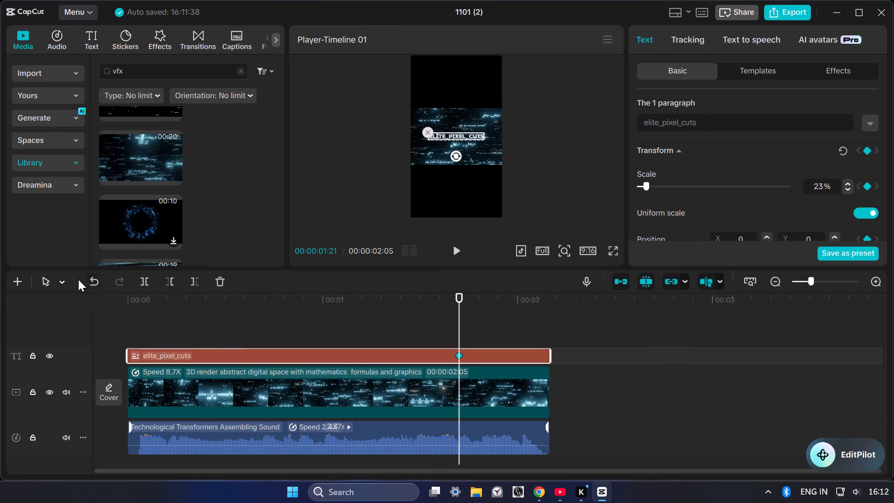
Undo the latest text clip changes, including the keyframe at 00:00:01:21.
click(94, 276)
click(93, 275)
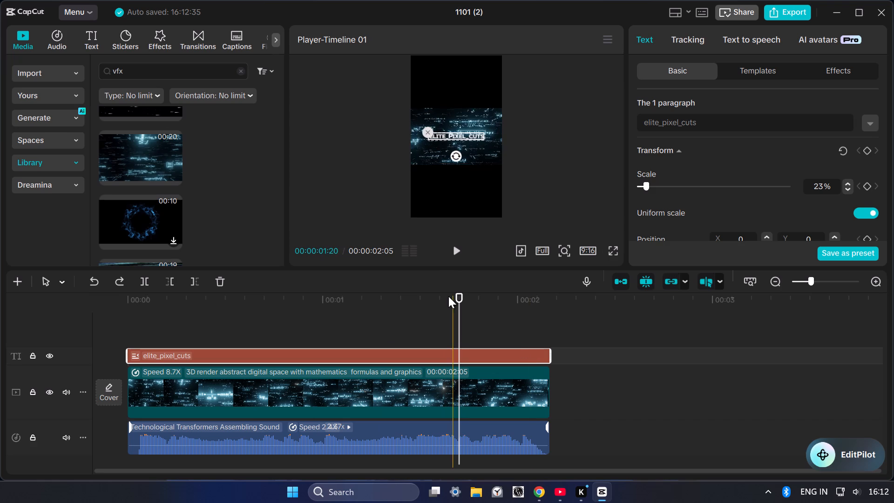
Add a keyframe to the elite_pixel_cuts text clip at 00:00:01:28.
drag(460, 294, 537, 297)
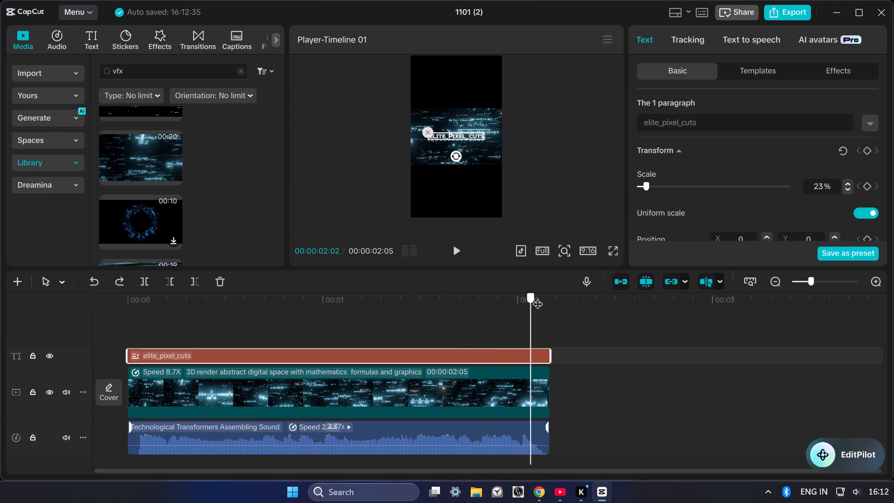
drag(537, 297, 533, 297)
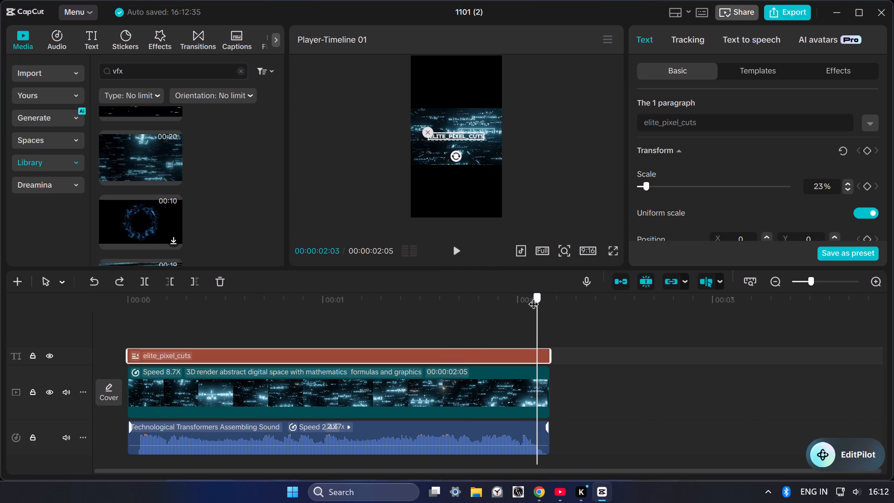
drag(533, 297, 504, 294)
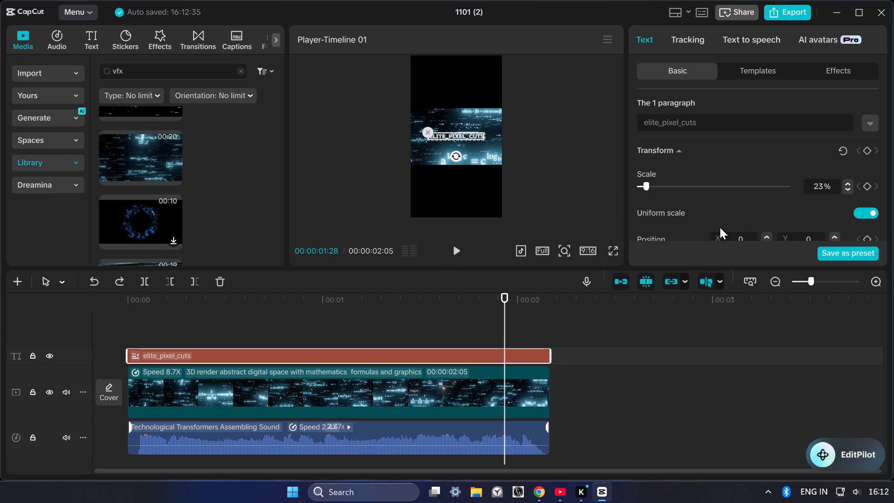
key(shift+k)
key(alt+shift+k)
key(alt+shift+l)
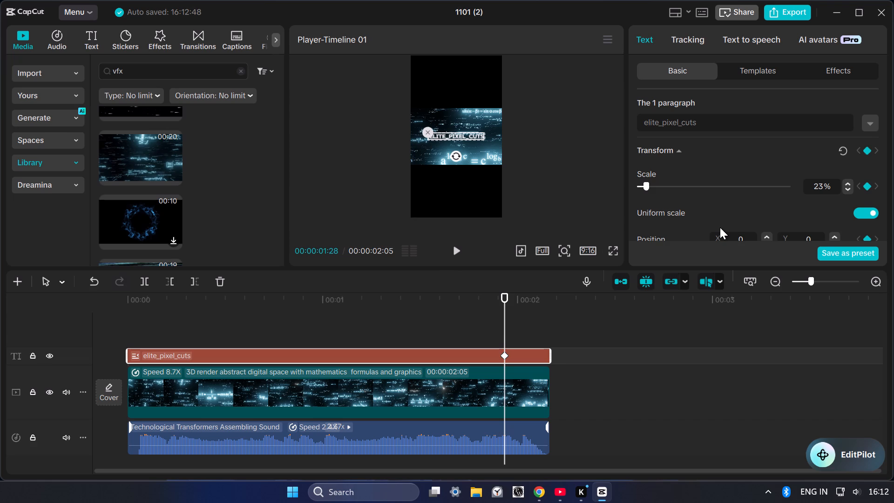
Add a second keyframe to the text clip at the timeline start, 00:00:00:00.
click(134, 355)
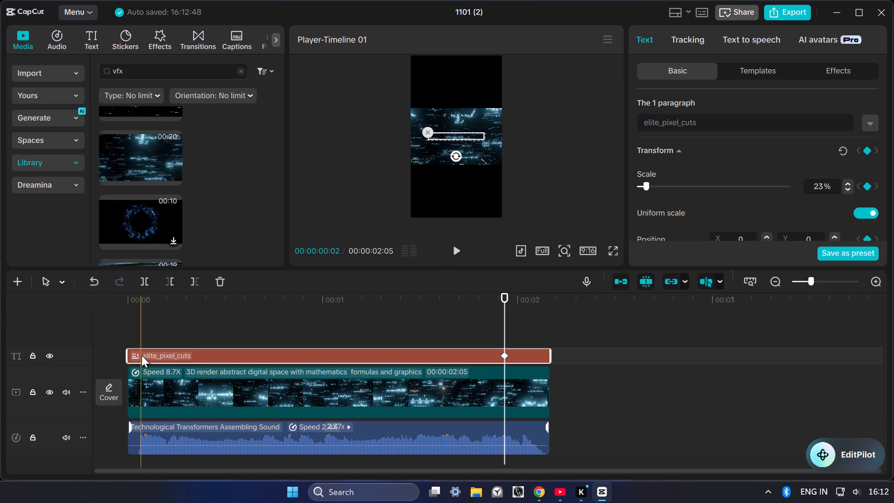
click(142, 355)
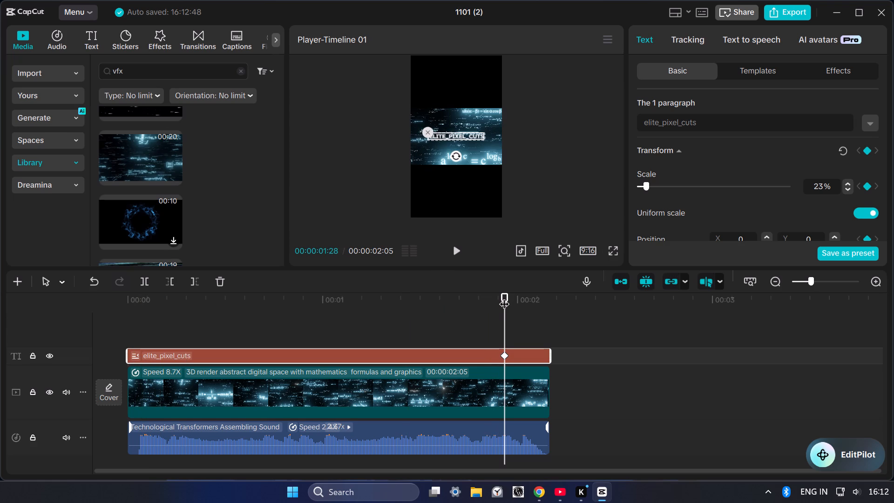
drag(504, 297, 85, 353)
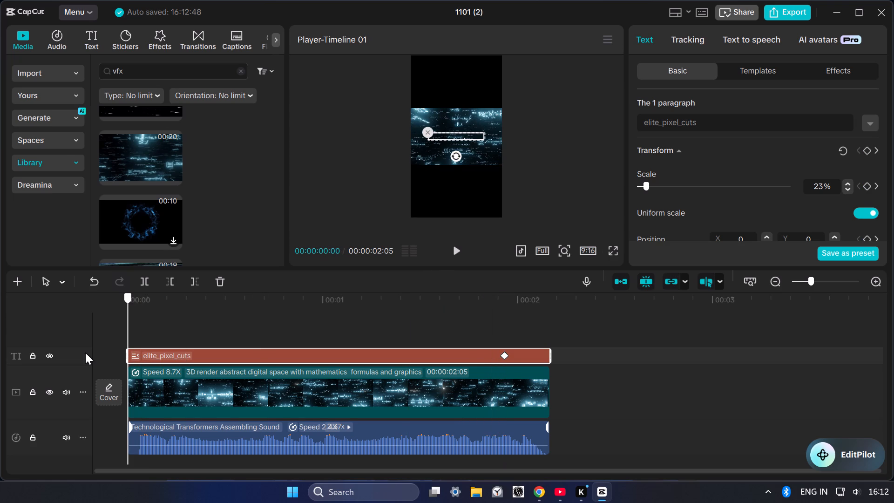
drag(85, 353, 85, 353)
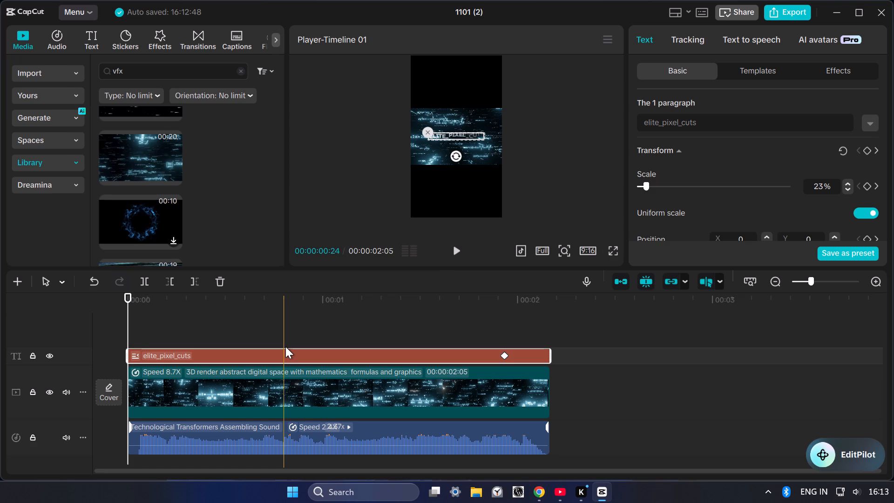
key(alt+shift+k)
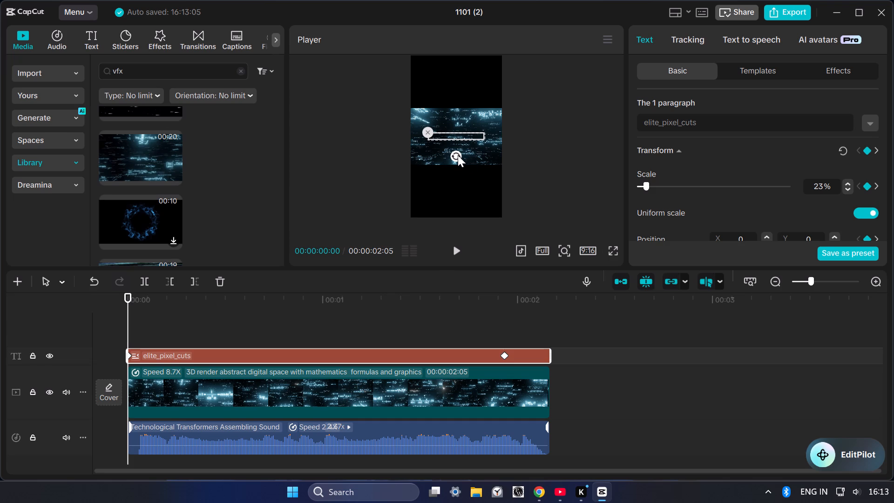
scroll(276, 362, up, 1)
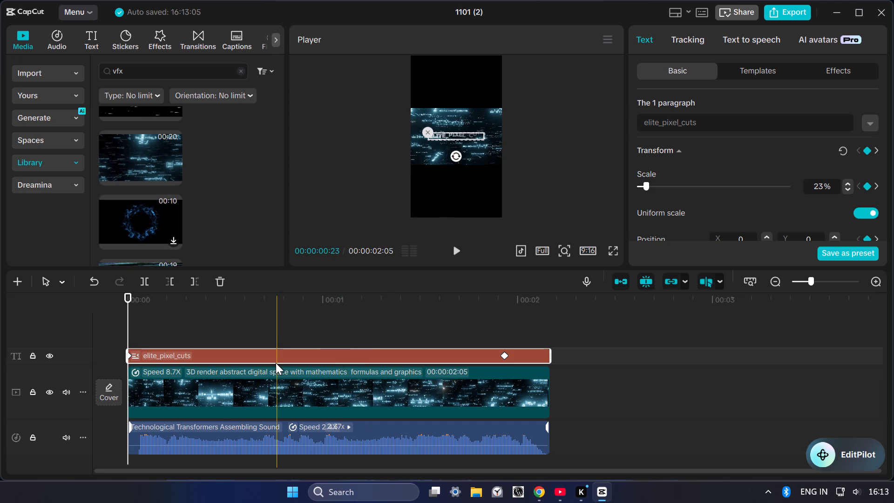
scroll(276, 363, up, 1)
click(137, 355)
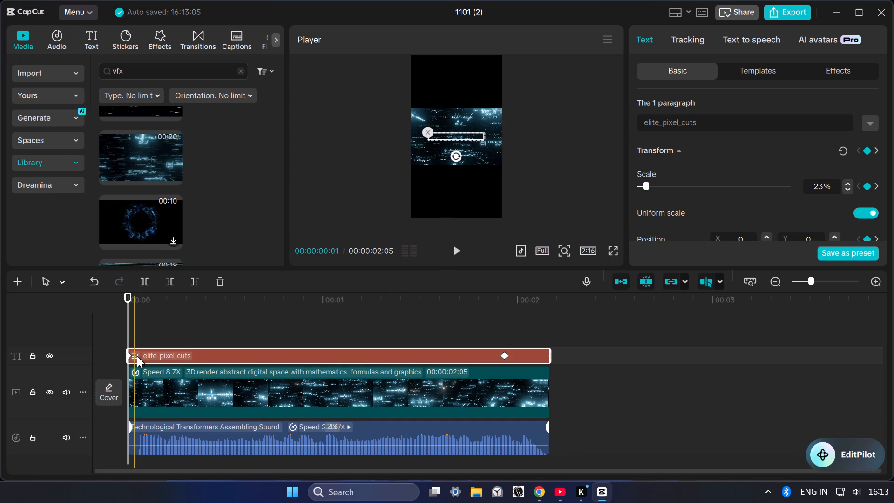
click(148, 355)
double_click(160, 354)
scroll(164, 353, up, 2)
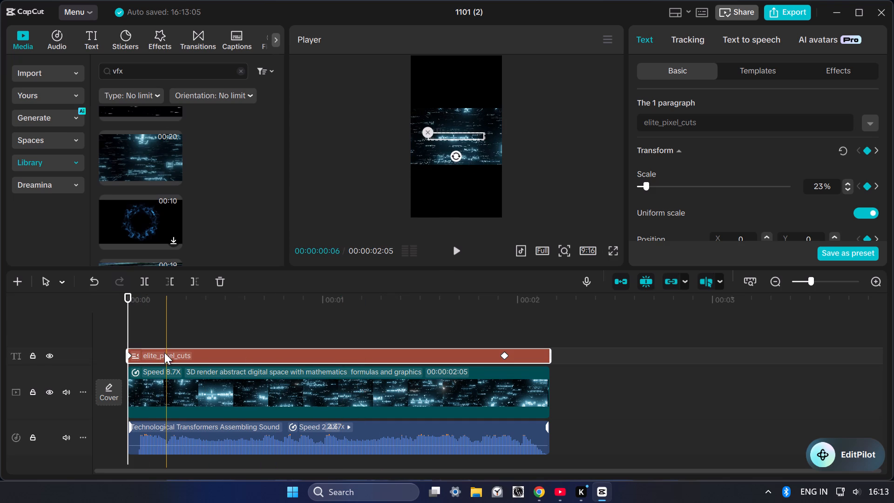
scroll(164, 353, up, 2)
Show the keyframe curves of the elite_pixel_cuts text clip and expand its Rotate graph.
key(alt+k)
scroll(164, 352, up, 2)
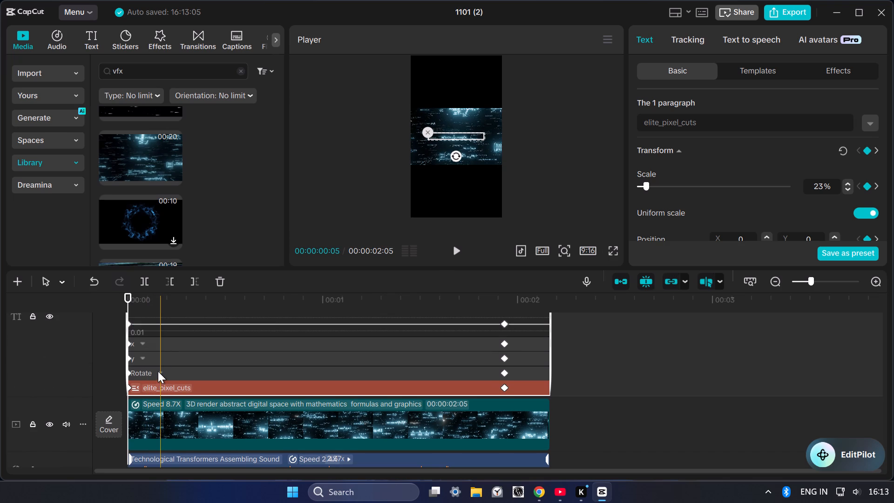
click(158, 371)
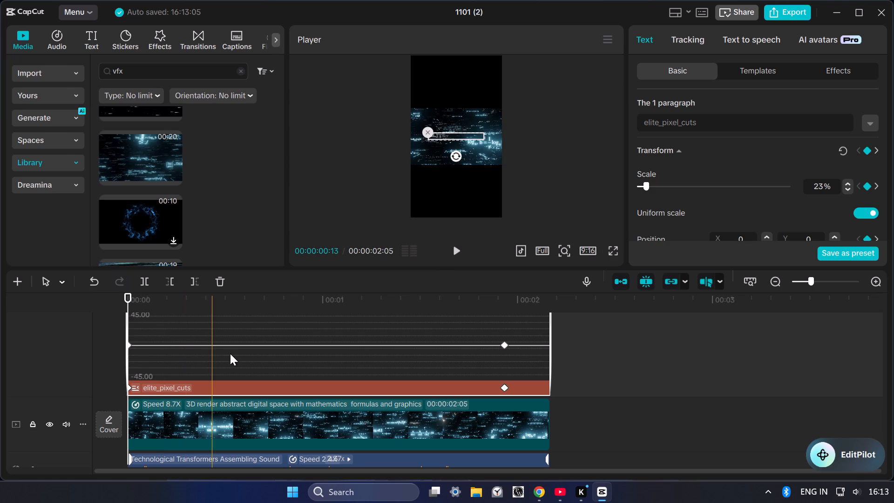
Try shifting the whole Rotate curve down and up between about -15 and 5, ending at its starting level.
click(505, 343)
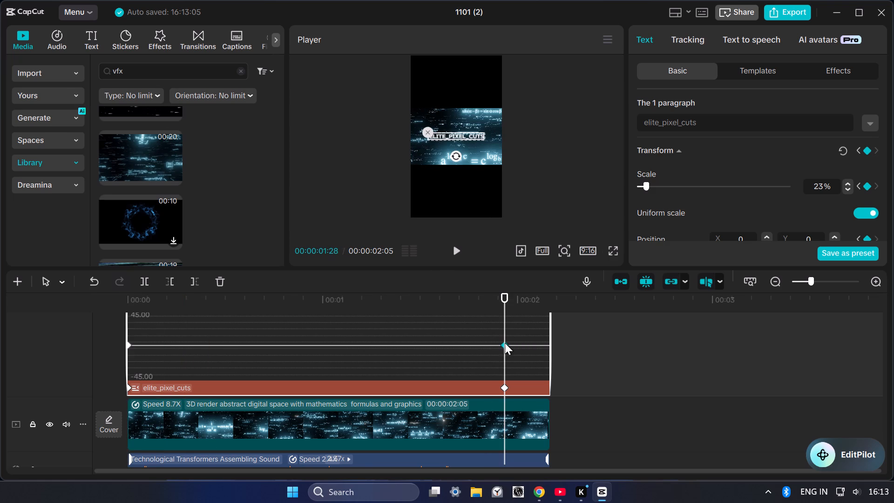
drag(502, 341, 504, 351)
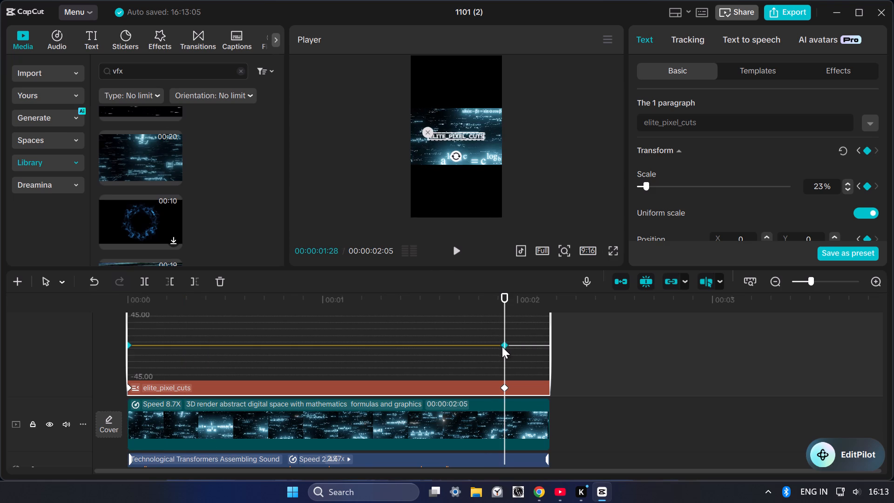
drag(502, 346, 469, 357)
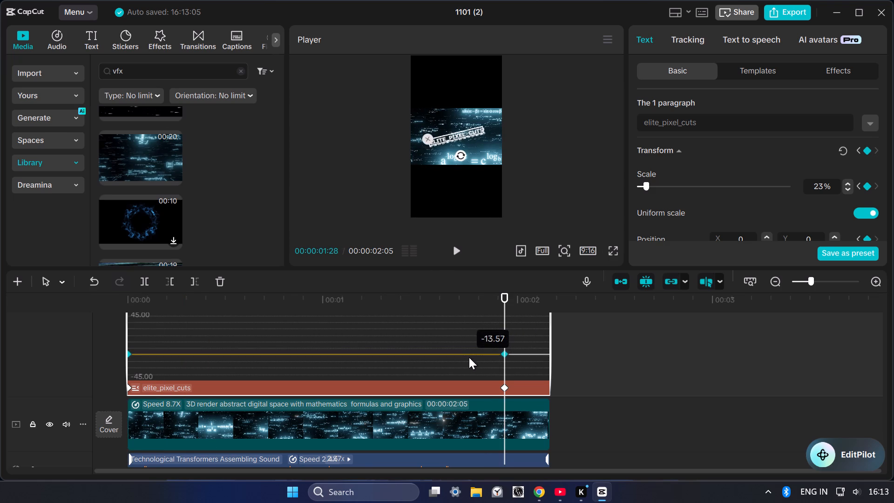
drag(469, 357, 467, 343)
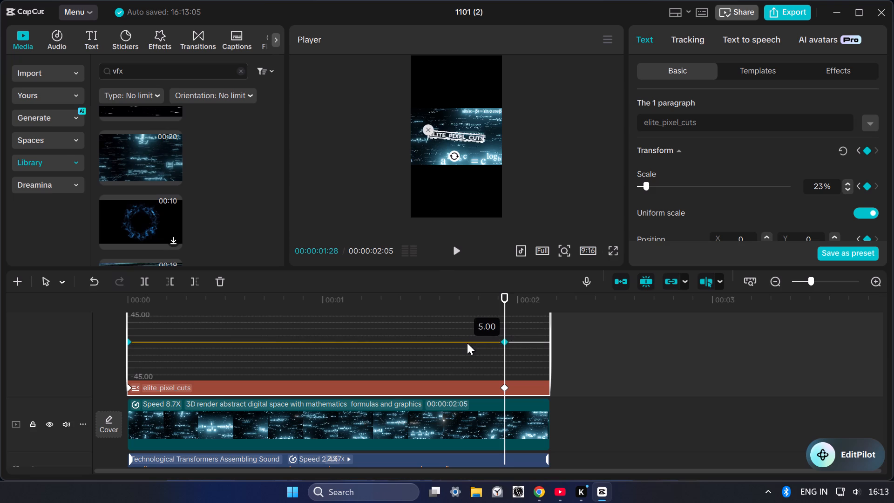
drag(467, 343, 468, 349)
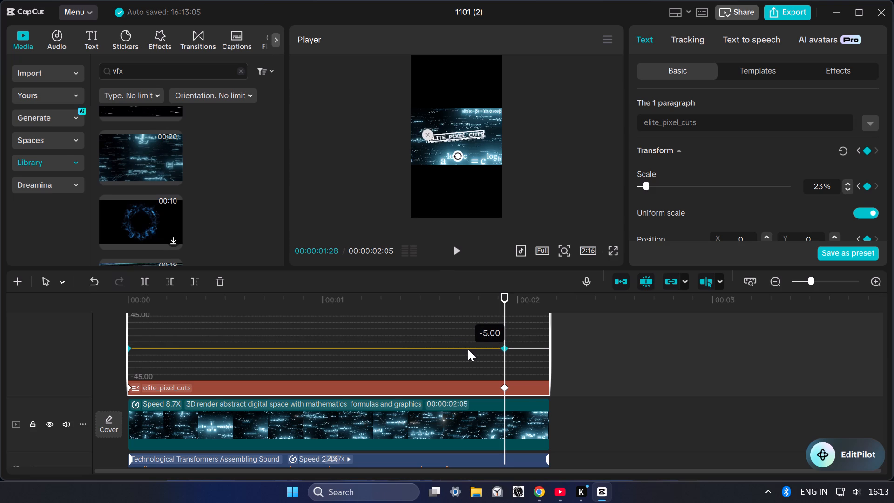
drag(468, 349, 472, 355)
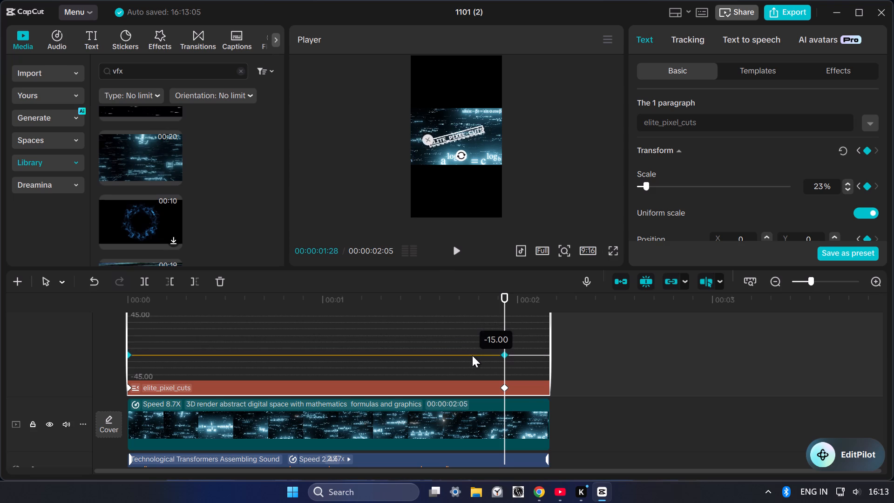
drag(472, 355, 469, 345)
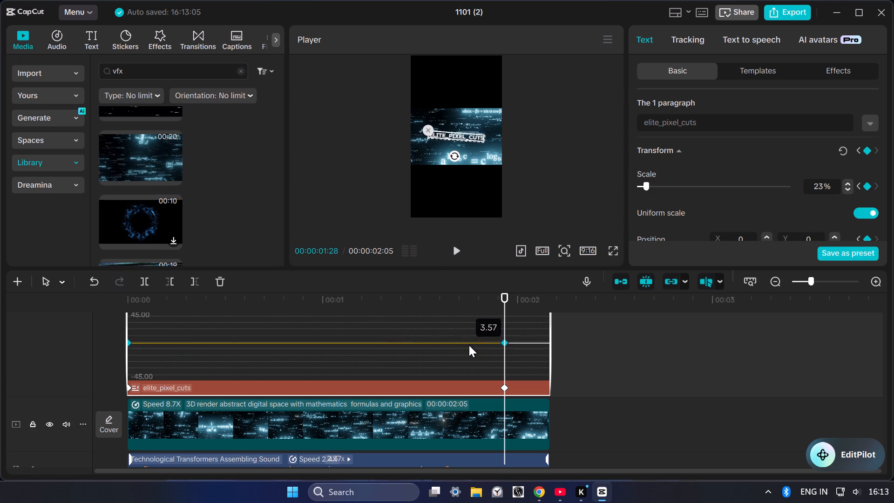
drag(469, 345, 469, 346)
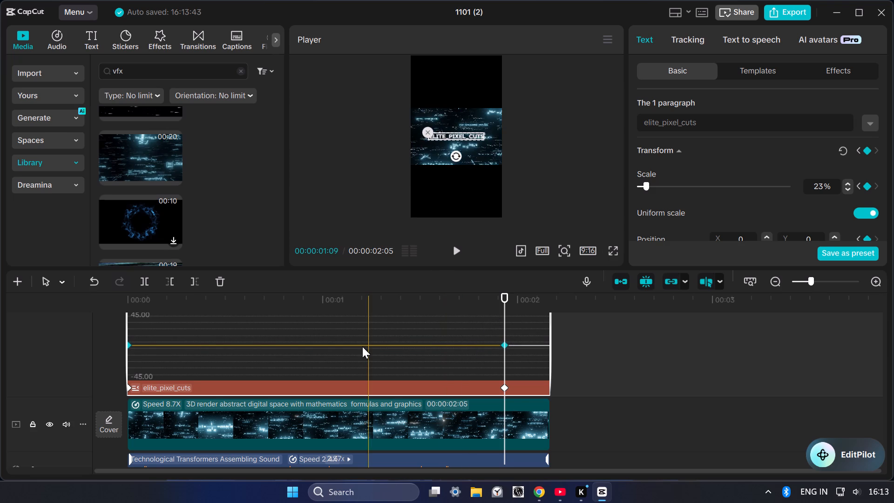
Move the text clip's first keyframe from the clip start to 00:00:00:01.
click(192, 370)
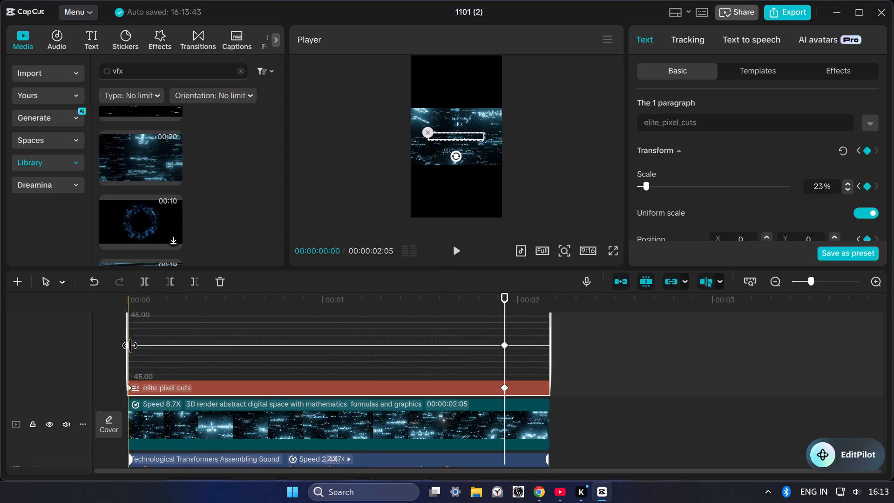
drag(136, 345, 136, 357)
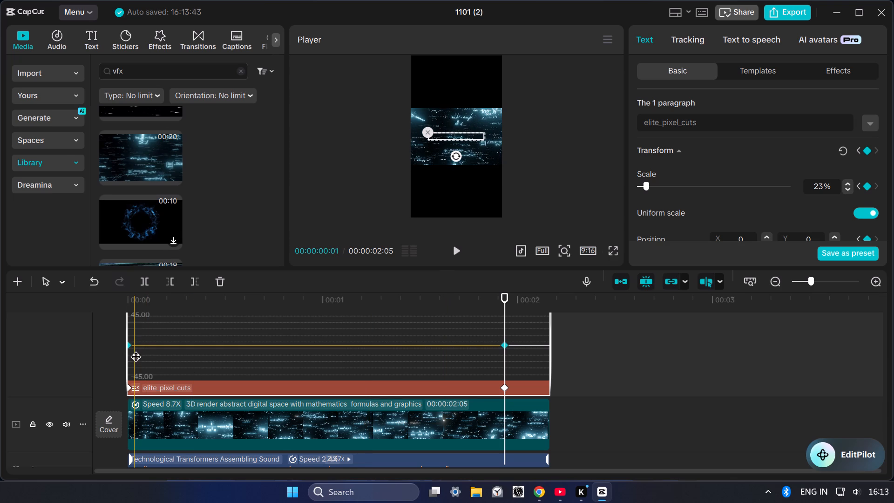
drag(136, 357, 141, 360)
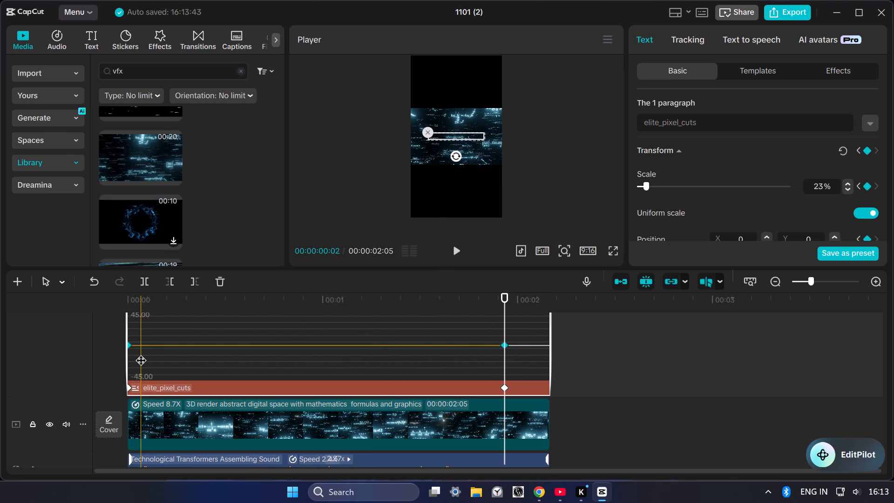
drag(141, 360, 139, 359)
drag(138, 347, 149, 345)
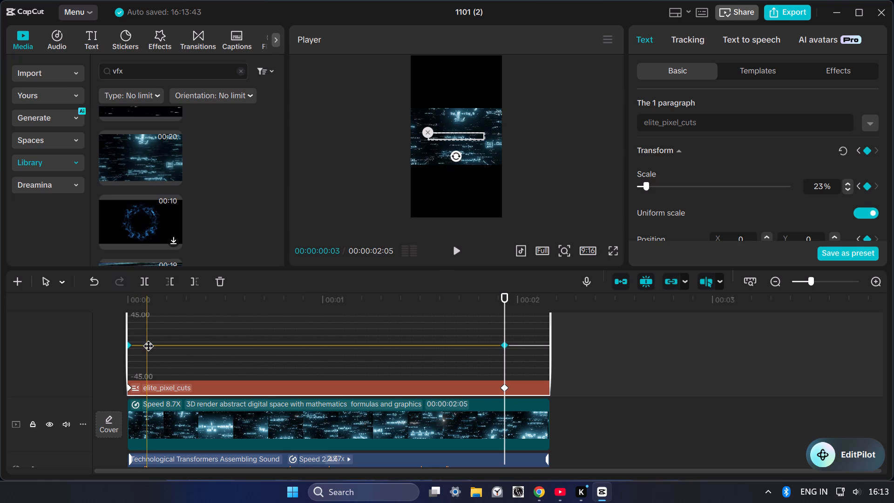
click(127, 384)
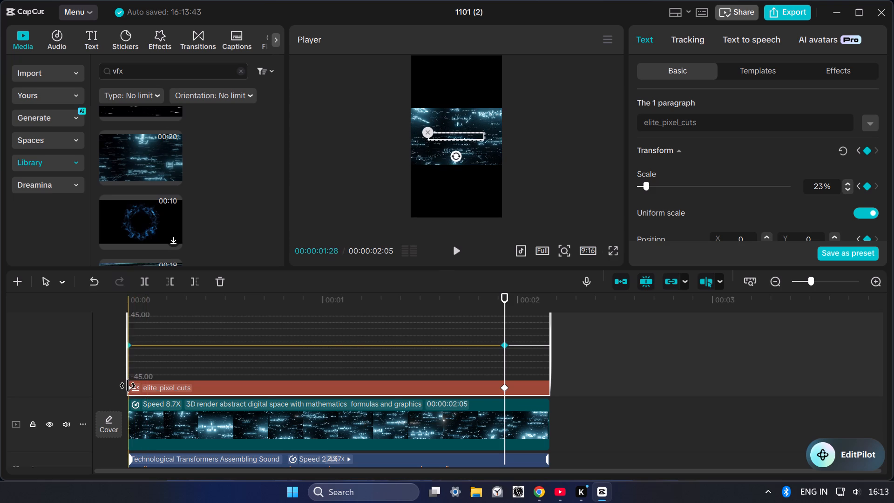
click(132, 386)
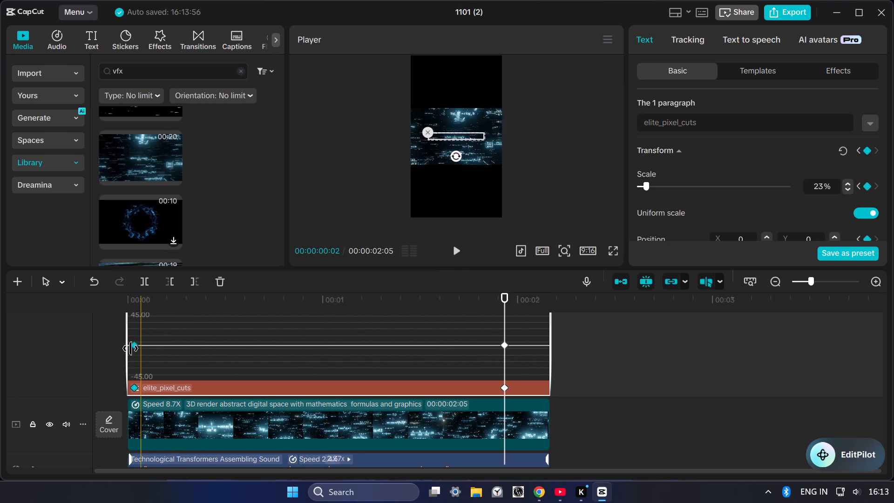
Shift both Rotate keyframes about three frames later, the first to 00:00:00:04, and lower their rotation below -90.
click(134, 342)
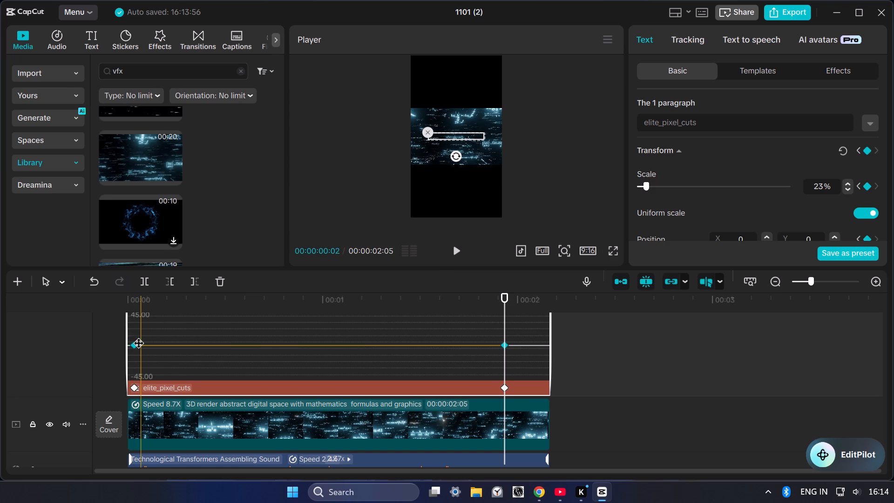
click(139, 343)
click(133, 388)
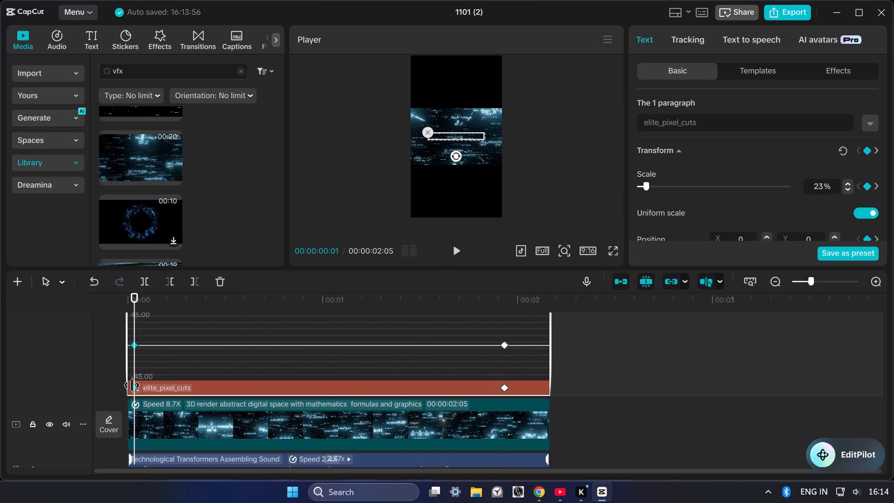
click(134, 341)
scroll(153, 336, up, 2)
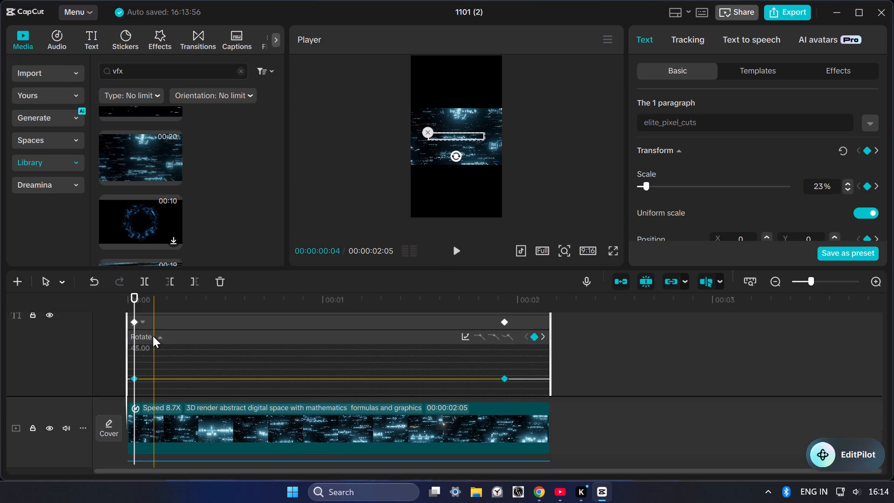
scroll(149, 342, up, 1)
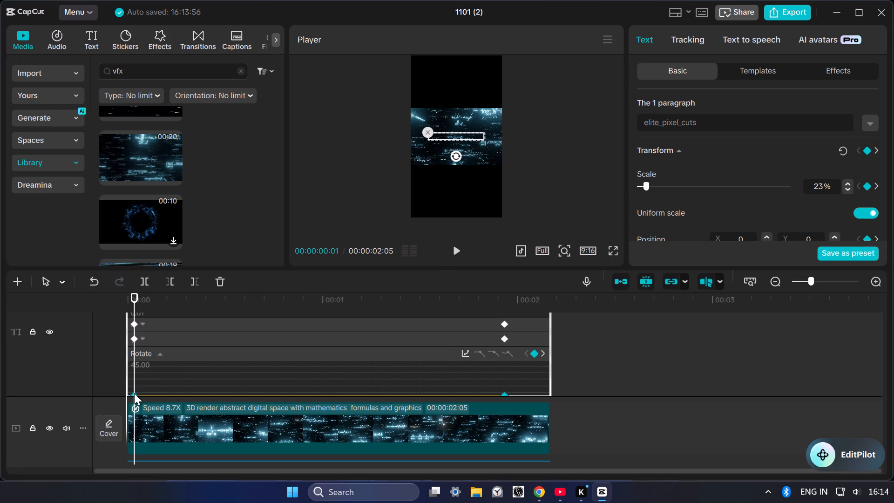
drag(131, 393, 80, 397)
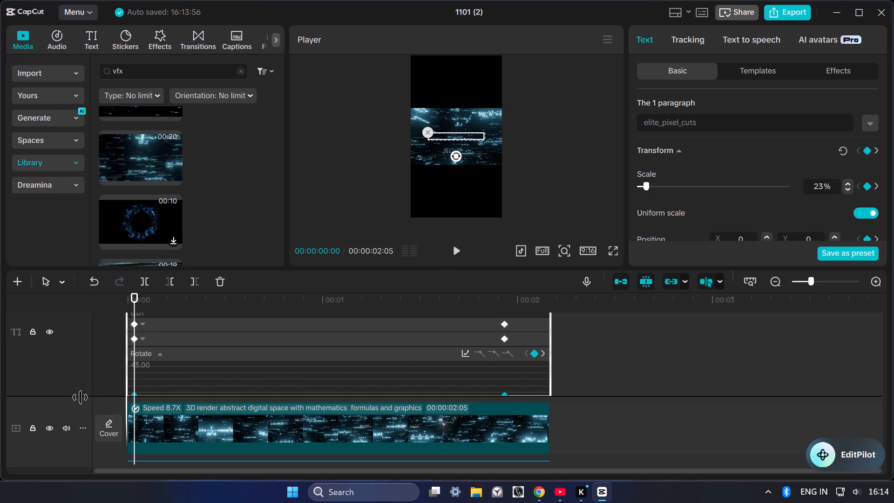
scroll(162, 382, down, 1)
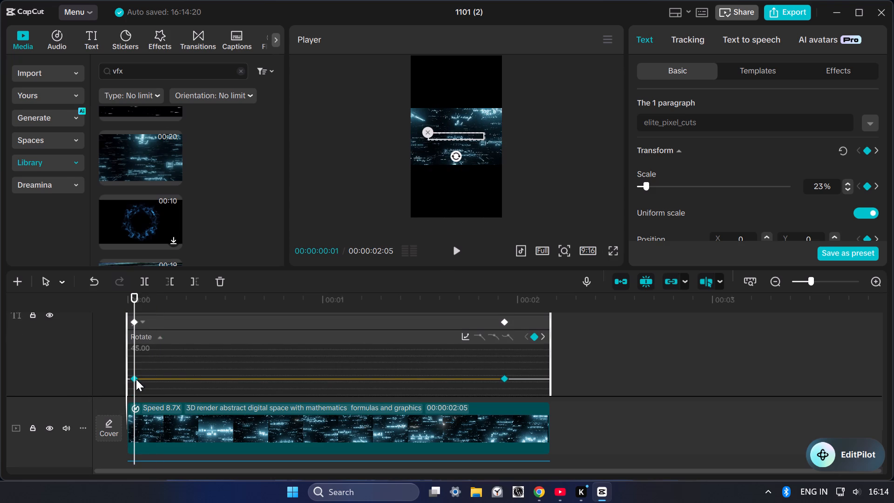
drag(134, 377, 152, 385)
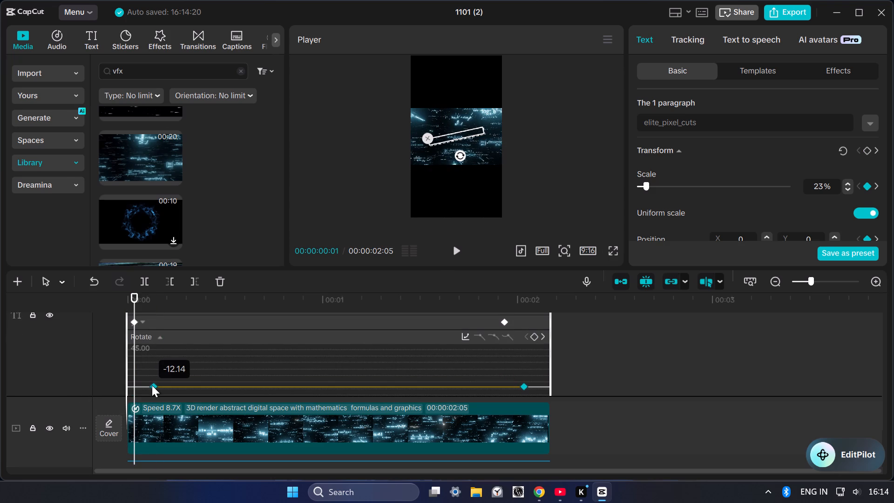
drag(152, 385, 151, 380)
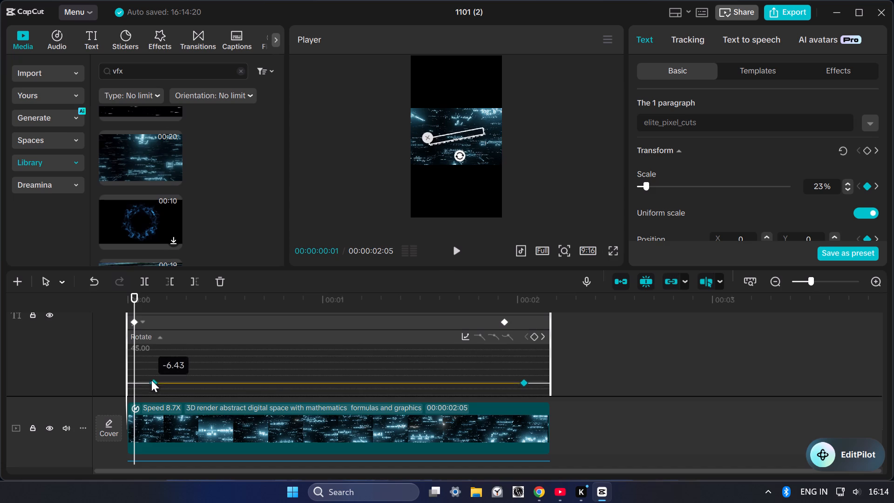
drag(151, 380, 154, 394)
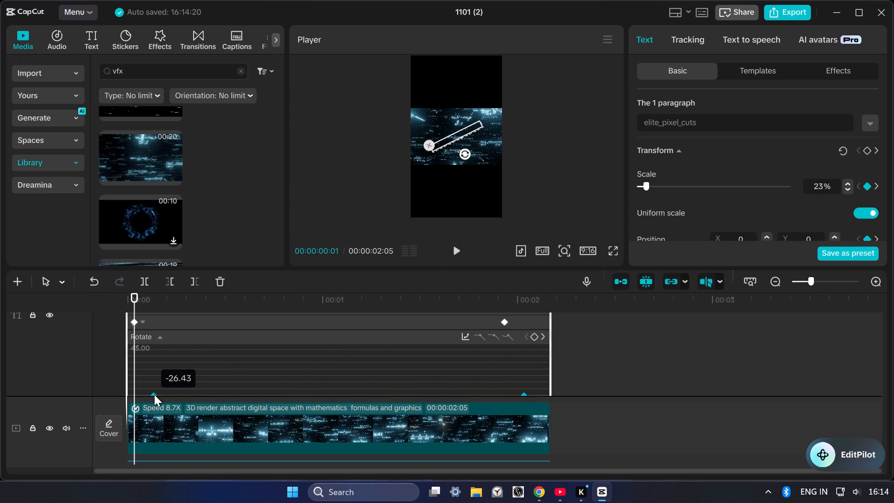
drag(154, 394, 153, 423)
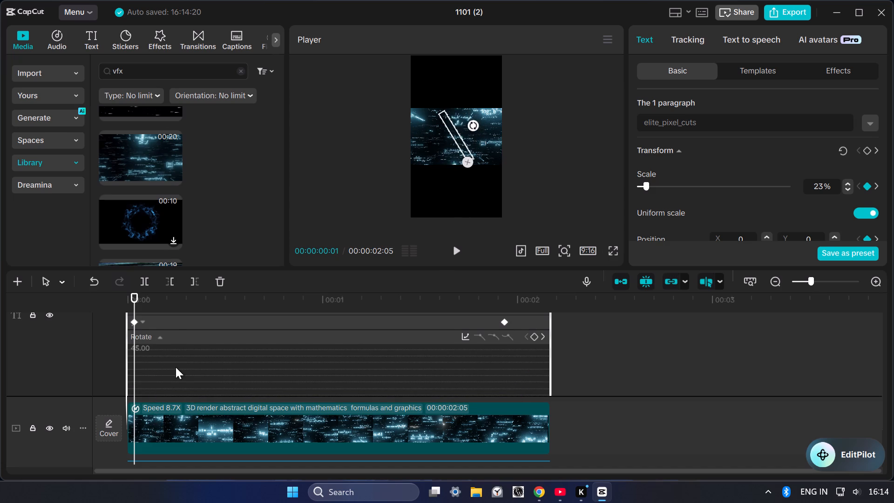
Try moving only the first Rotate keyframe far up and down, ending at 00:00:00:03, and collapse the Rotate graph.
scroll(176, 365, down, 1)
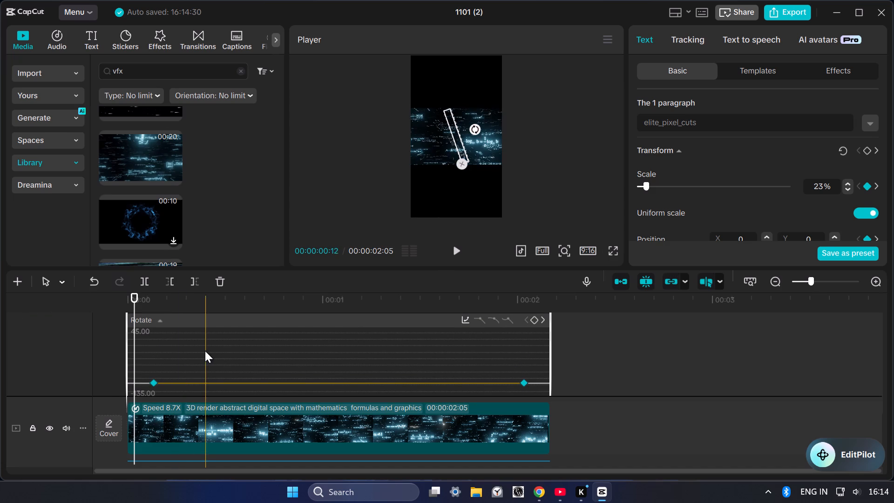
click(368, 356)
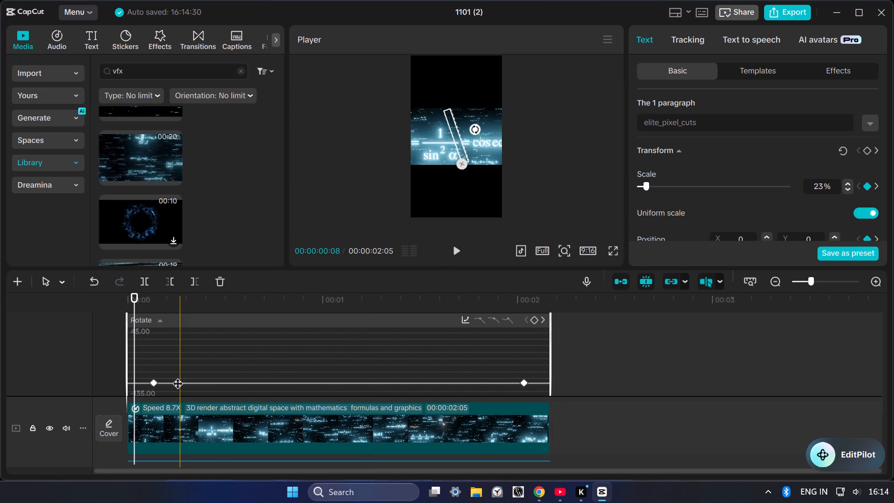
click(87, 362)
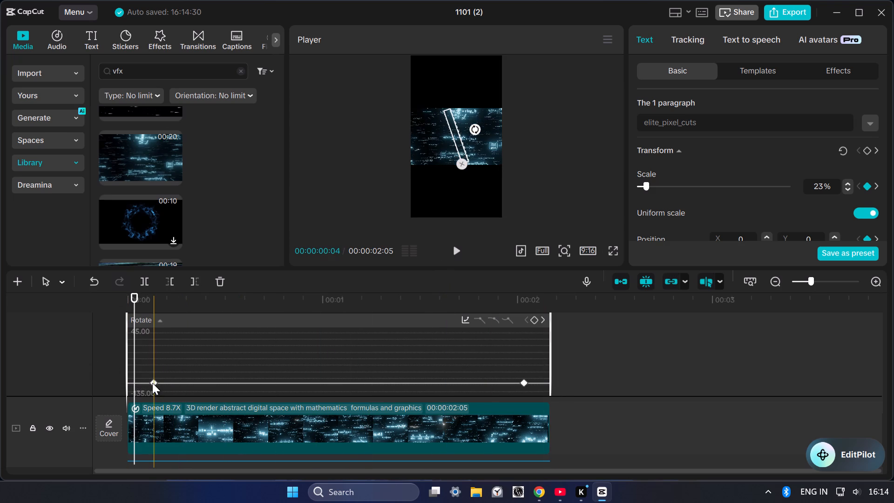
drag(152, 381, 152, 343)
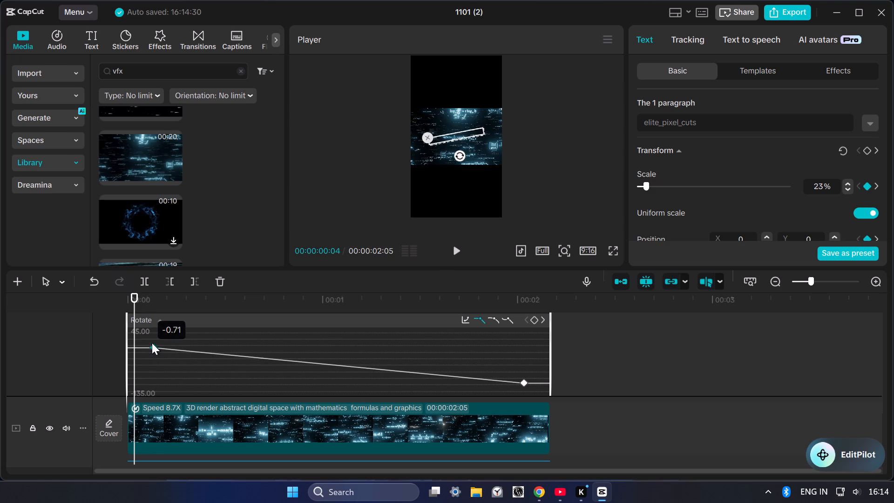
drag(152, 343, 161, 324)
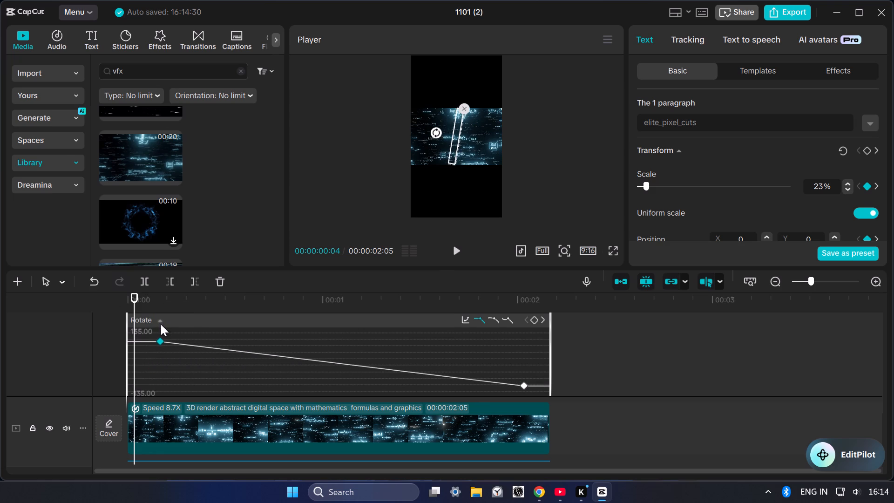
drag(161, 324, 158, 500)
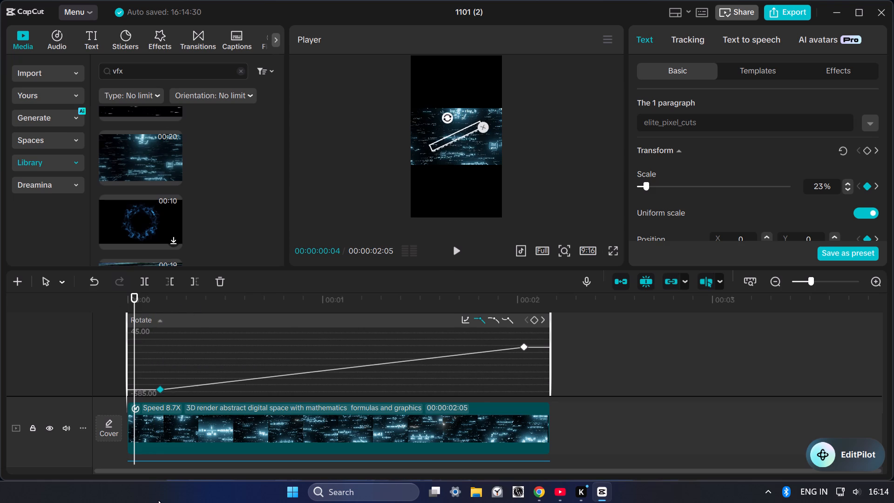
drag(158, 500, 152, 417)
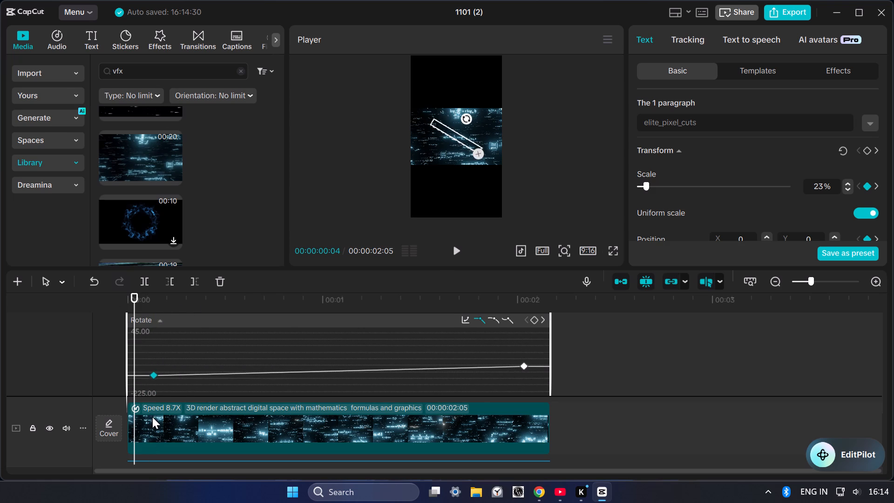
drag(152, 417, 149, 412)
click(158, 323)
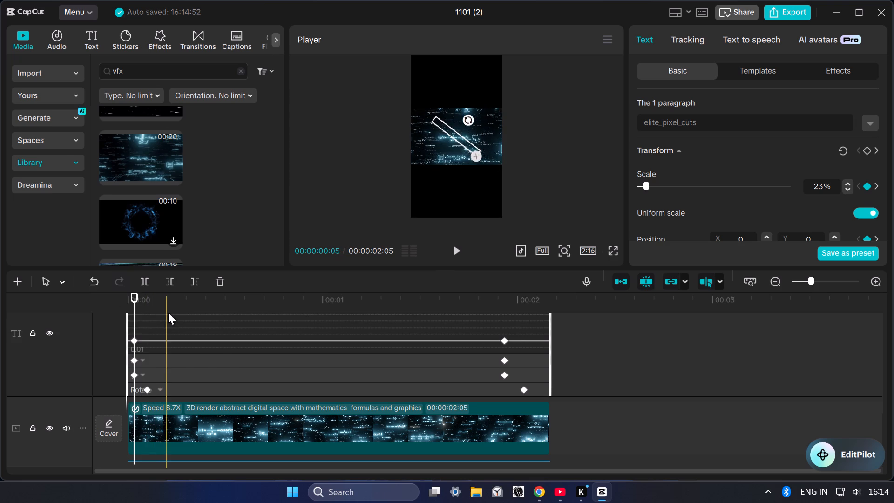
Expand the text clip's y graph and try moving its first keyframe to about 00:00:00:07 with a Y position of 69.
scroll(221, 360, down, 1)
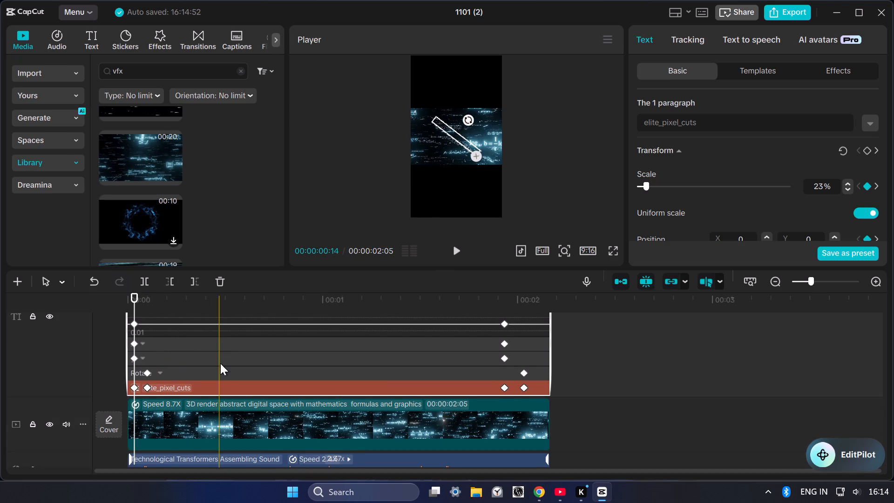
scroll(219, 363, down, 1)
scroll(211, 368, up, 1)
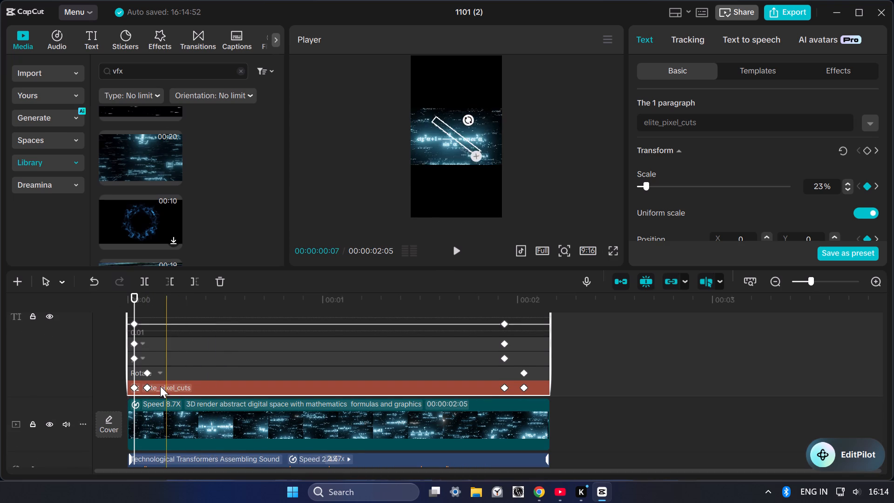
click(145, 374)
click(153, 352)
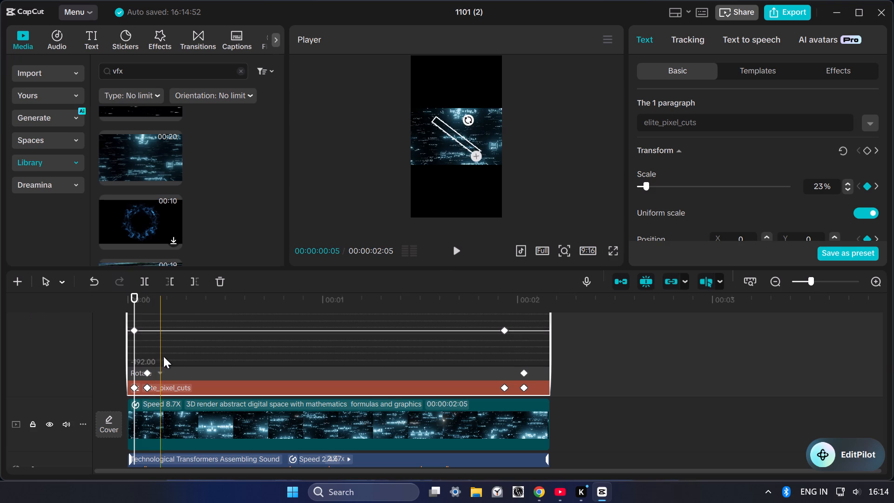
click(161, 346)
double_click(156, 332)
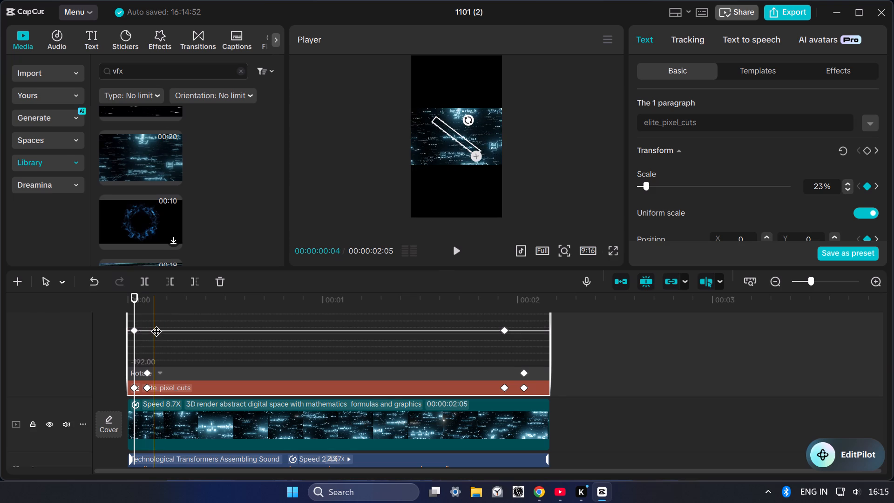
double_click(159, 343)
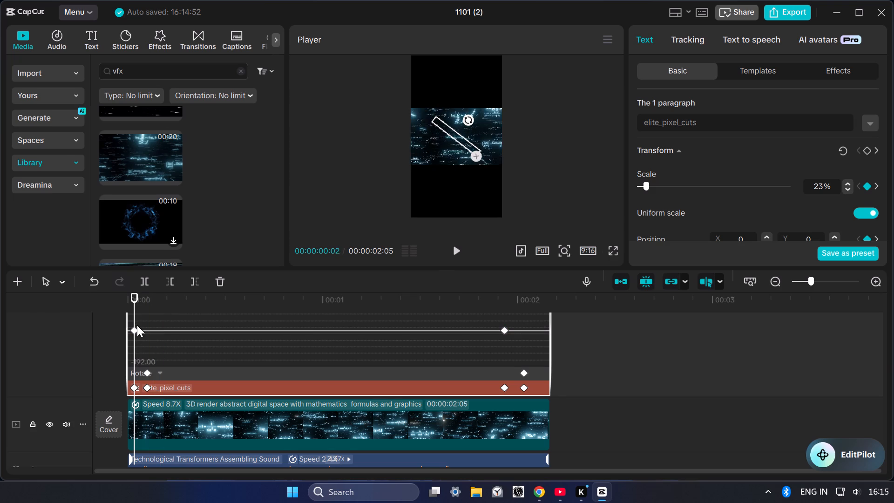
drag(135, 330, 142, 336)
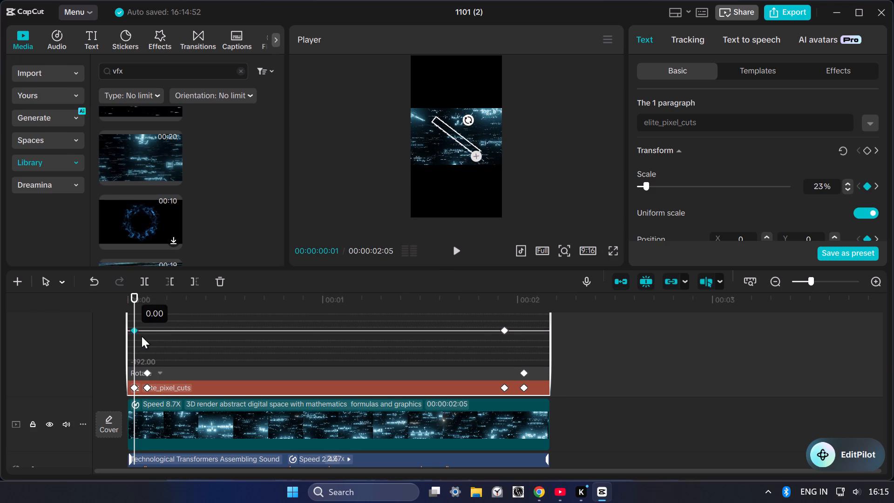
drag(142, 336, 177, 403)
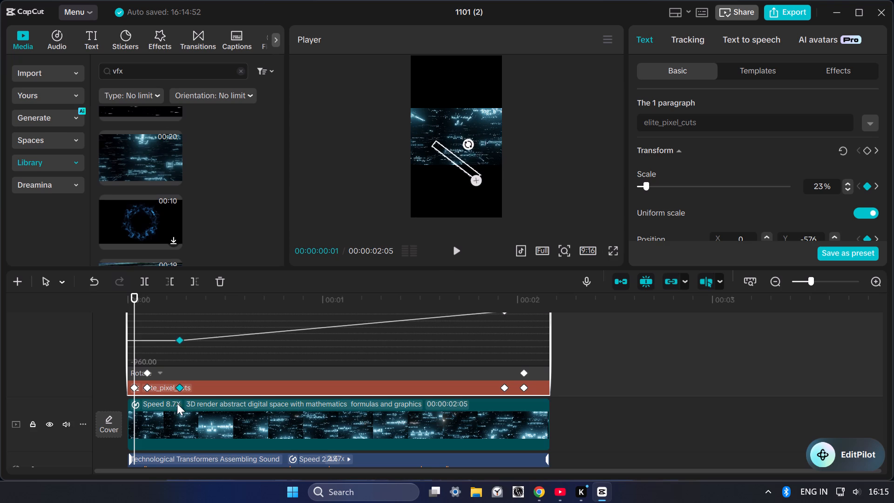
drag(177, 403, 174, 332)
Deselect the elite_pixel_cuts text clip and collapse its y graph.
scroll(170, 324, up, 3)
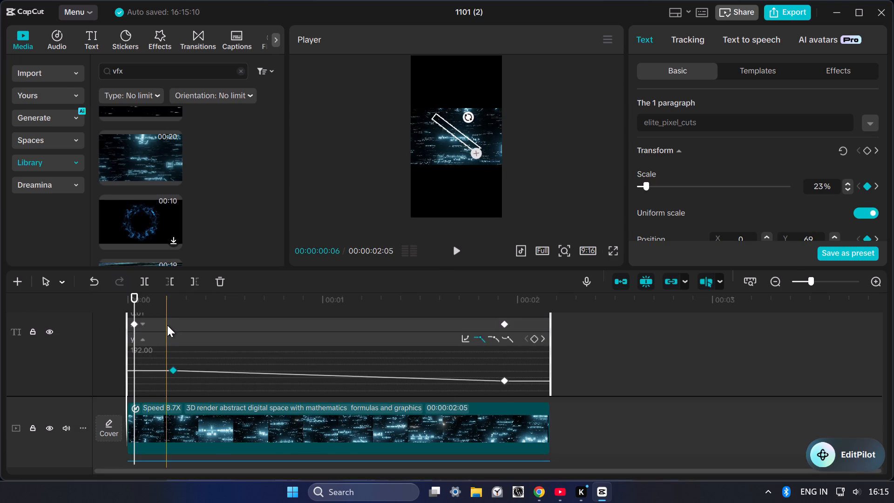
scroll(167, 325, up, 1)
scroll(197, 346, down, 4)
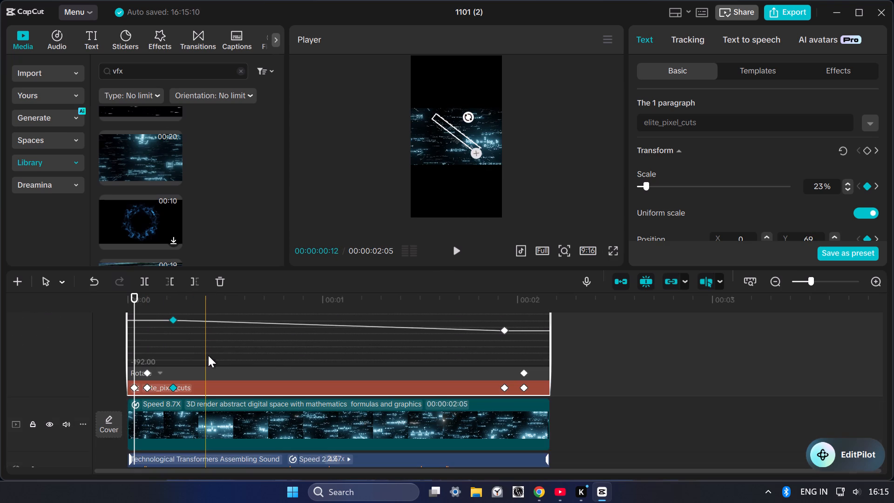
scroll(210, 357, up, 1)
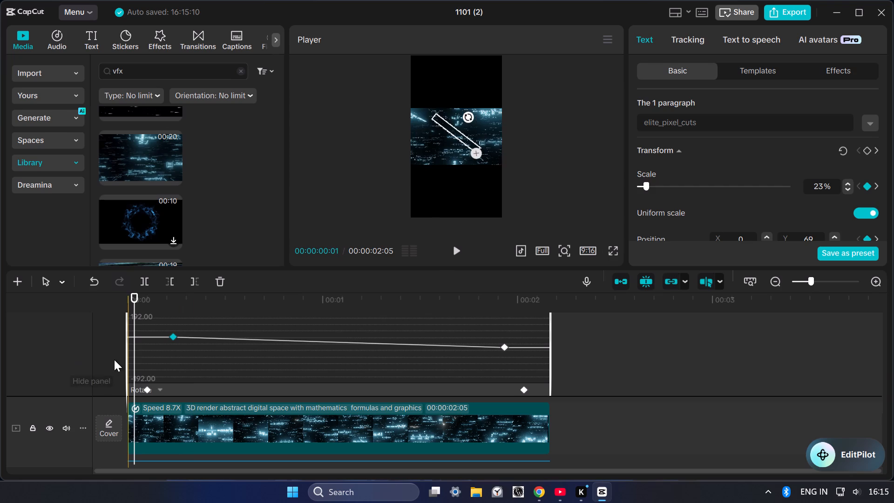
click(114, 359)
scroll(144, 329, up, 3)
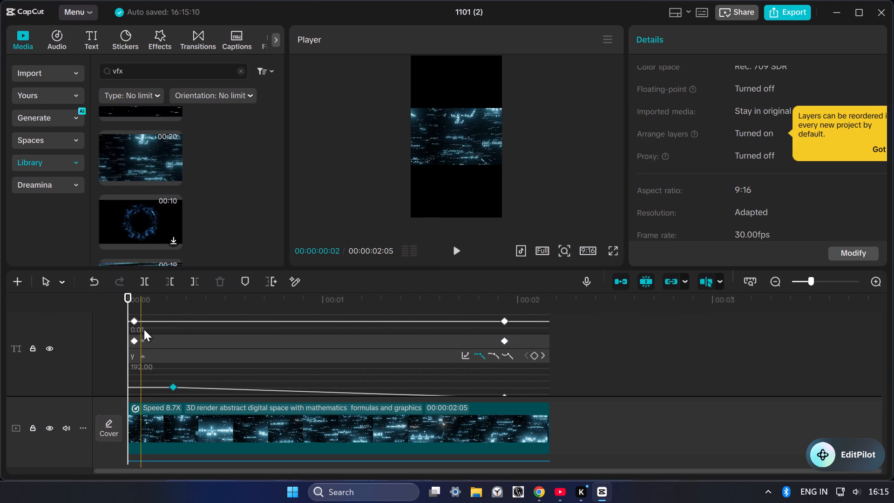
click(138, 360)
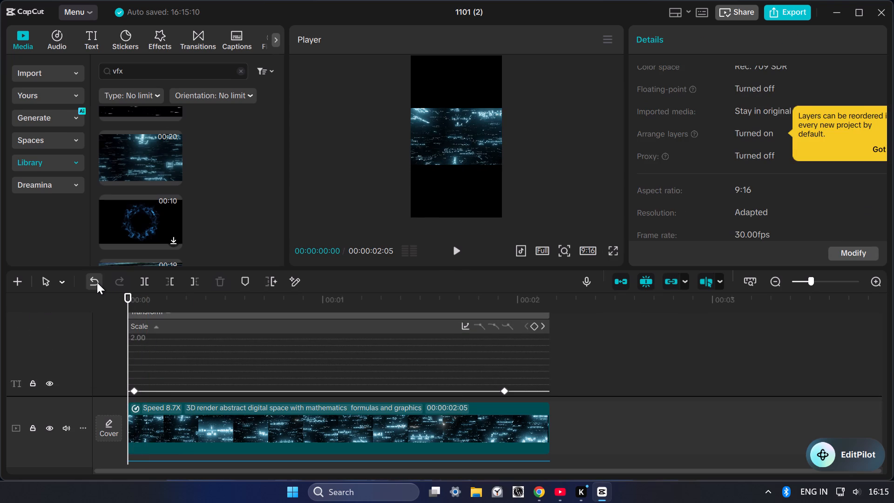
Undo the last six edits, including the y and Rotate keyframe moves and the text clip's first keyframe.
click(97, 282)
click(97, 282)
click(97, 282)
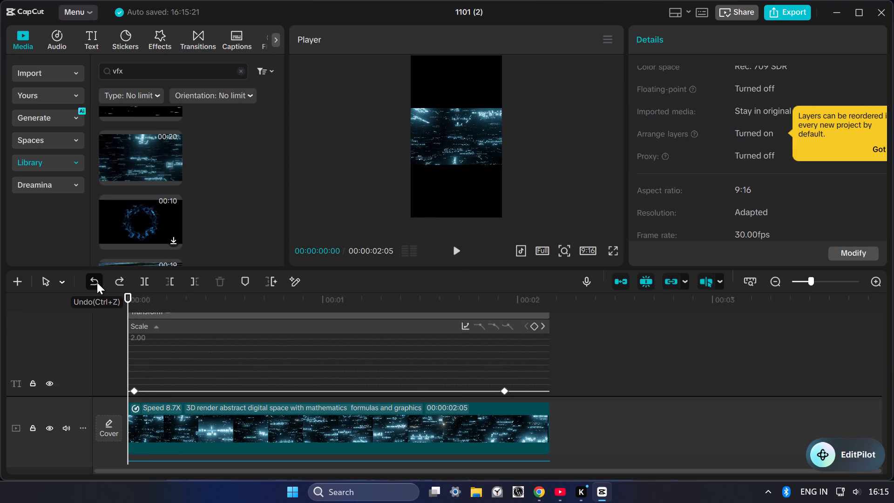
click(97, 282)
click(97, 282)
click(97, 282)
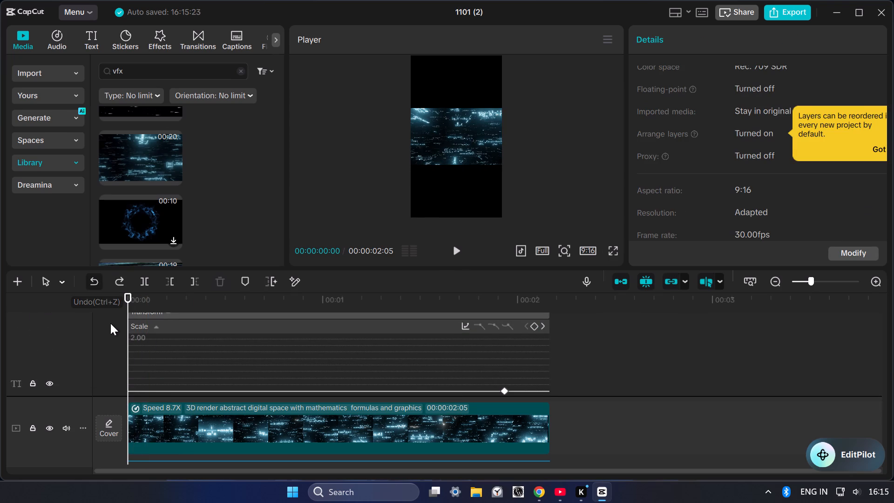
Collapse the text clip's Scale graph, reopening it once before closing it again.
click(110, 323)
scroll(128, 332, up, 1)
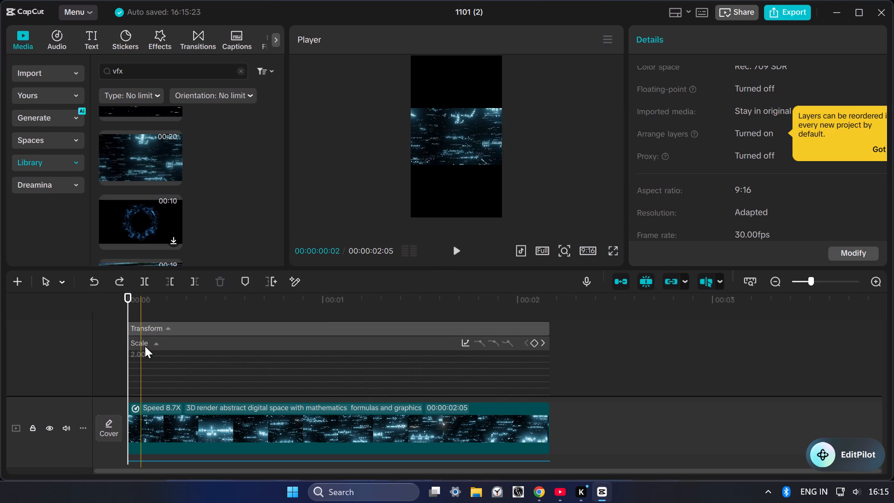
click(145, 344)
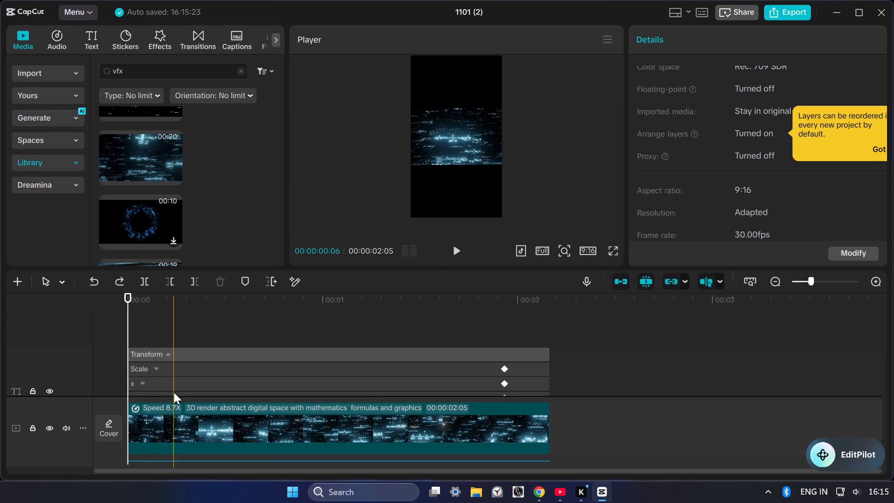
click(153, 370)
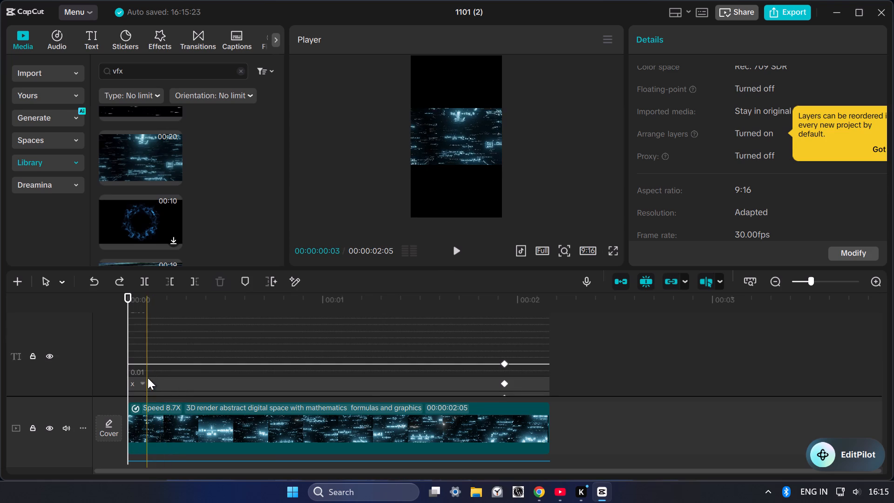
scroll(154, 369, up, 2)
click(142, 331)
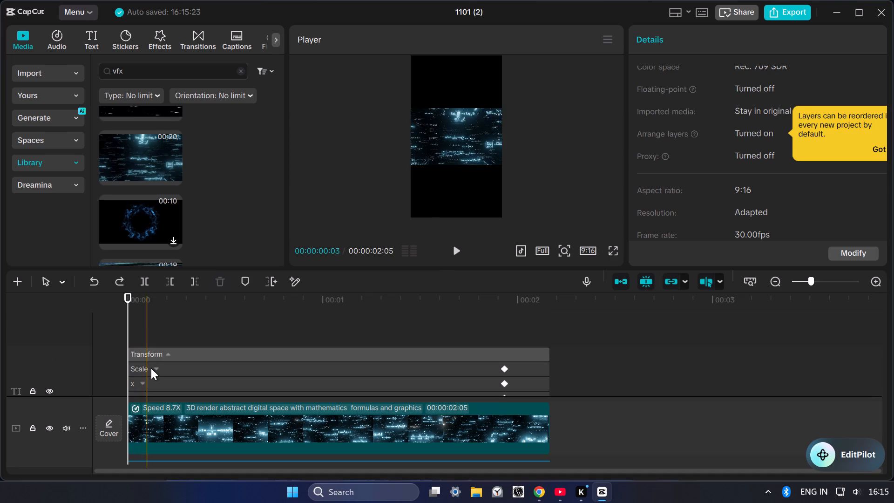
scroll(156, 365, down, 3)
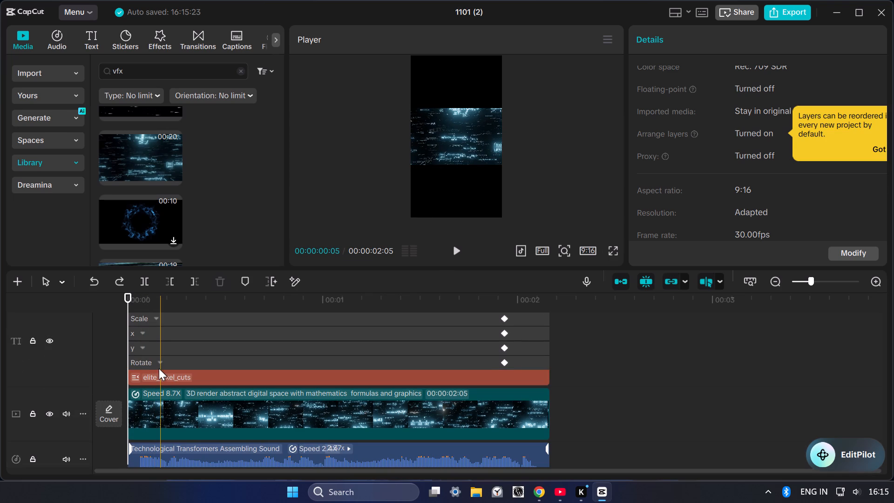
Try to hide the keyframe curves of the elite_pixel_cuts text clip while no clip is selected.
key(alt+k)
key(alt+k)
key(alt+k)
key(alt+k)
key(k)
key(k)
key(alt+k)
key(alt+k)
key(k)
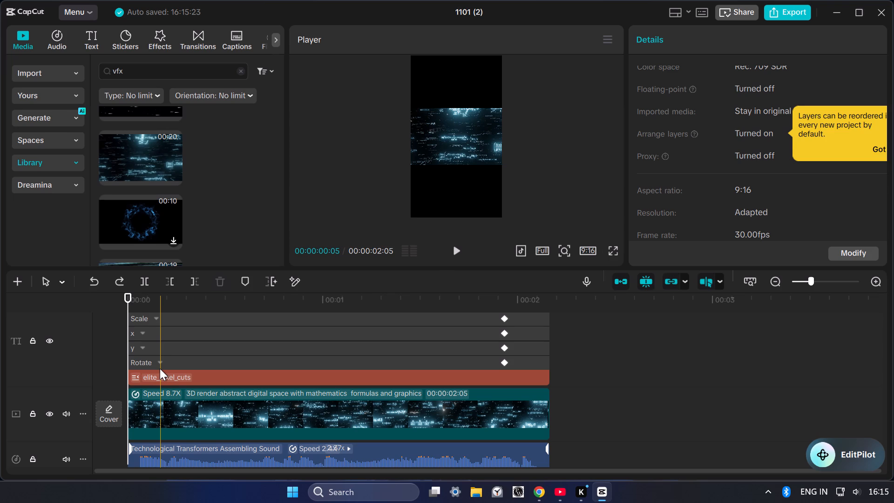
Select the elite_pixel_cuts text clip, and expand its Rotate graph briefly before collapsing it again.
click(160, 368)
scroll(208, 377, up, 1)
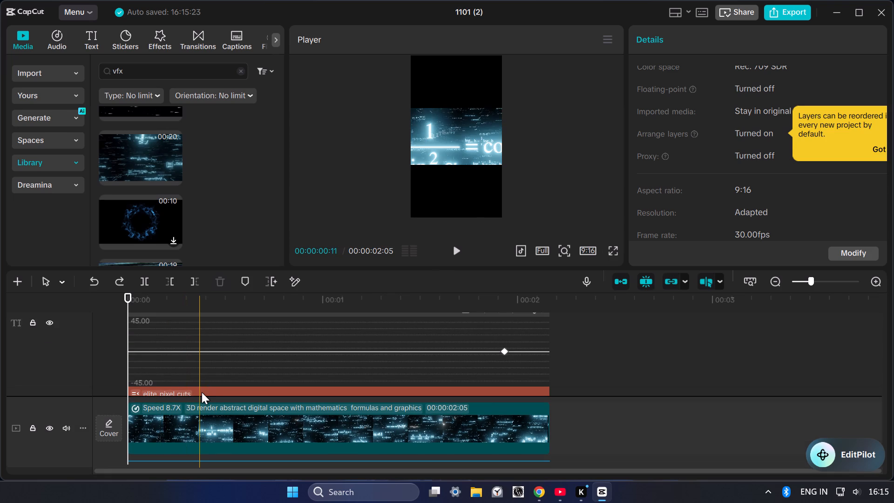
click(202, 392)
click(202, 392)
scroll(319, 366, up, 3)
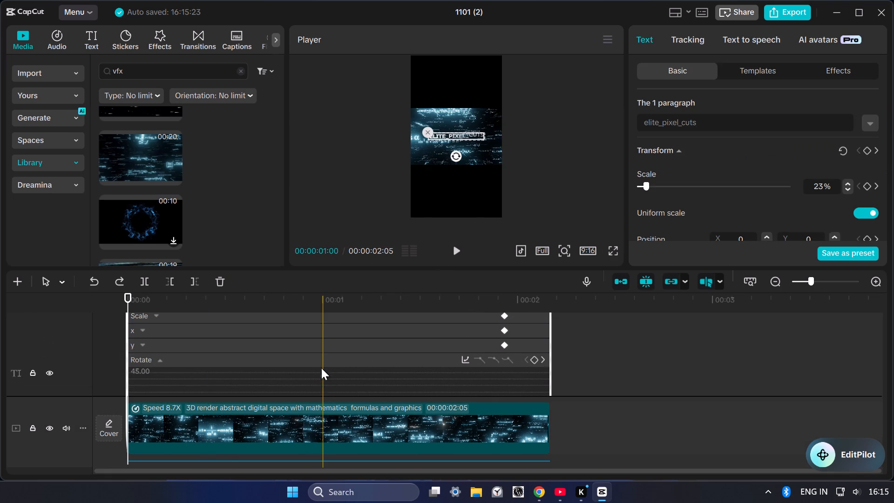
click(182, 360)
scroll(270, 364, down, 2)
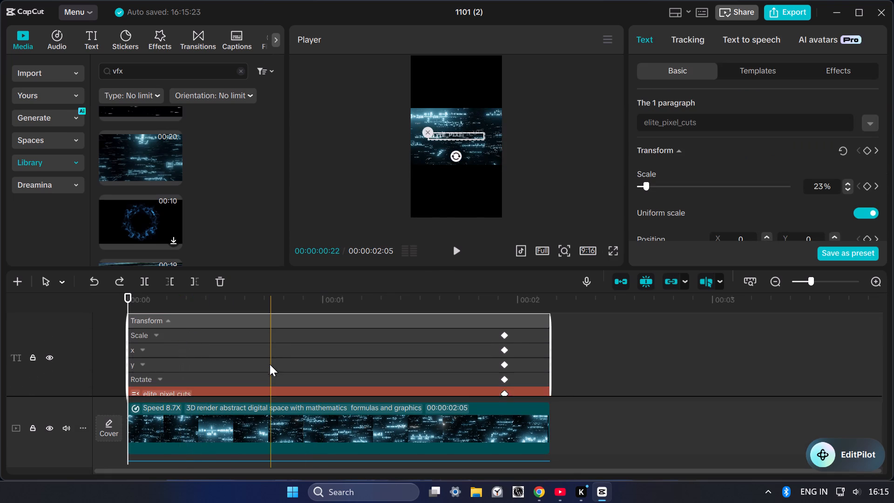
scroll(270, 364, down, 1)
click(247, 377)
click(247, 377)
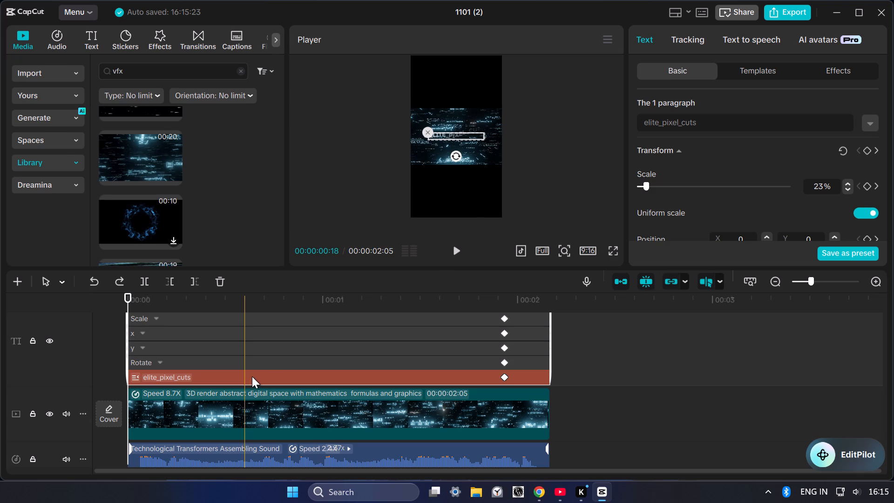
Review the Timeline shortcuts list, close it, and hide the keyframe panel of the elite_pixel_cuts text clip.
click(697, 12)
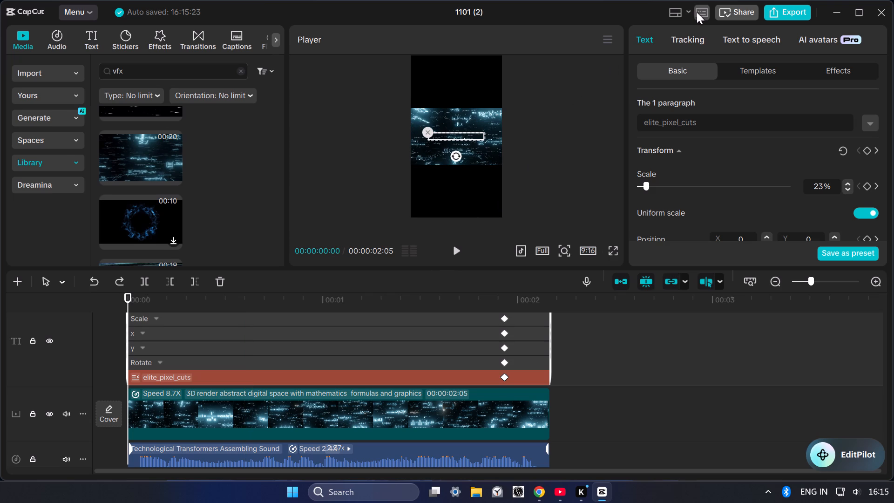
scroll(541, 130, down, 1)
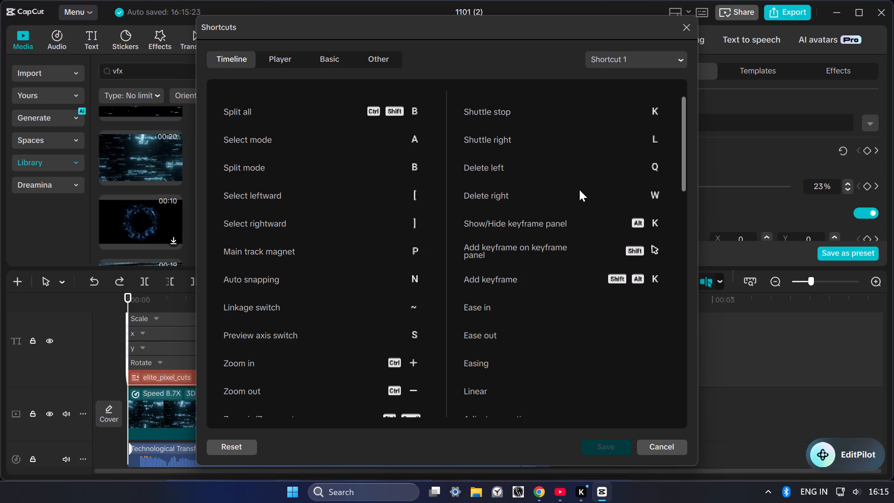
click(695, 23)
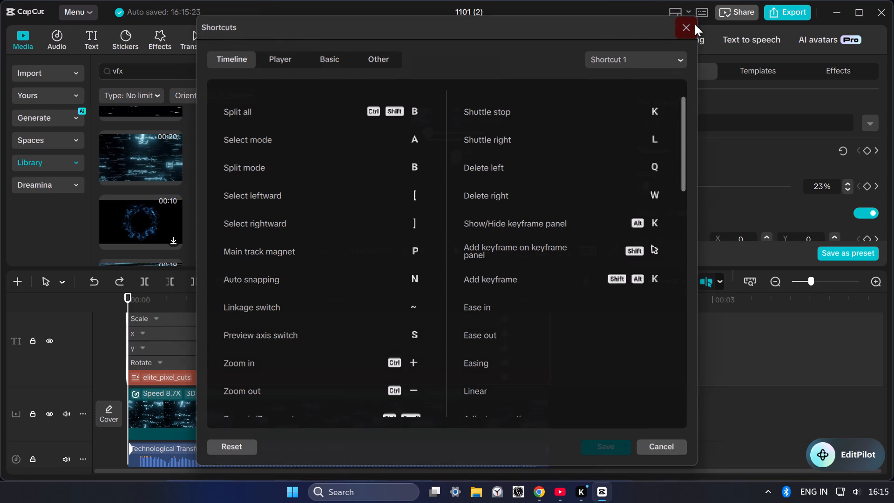
key(alt+k)
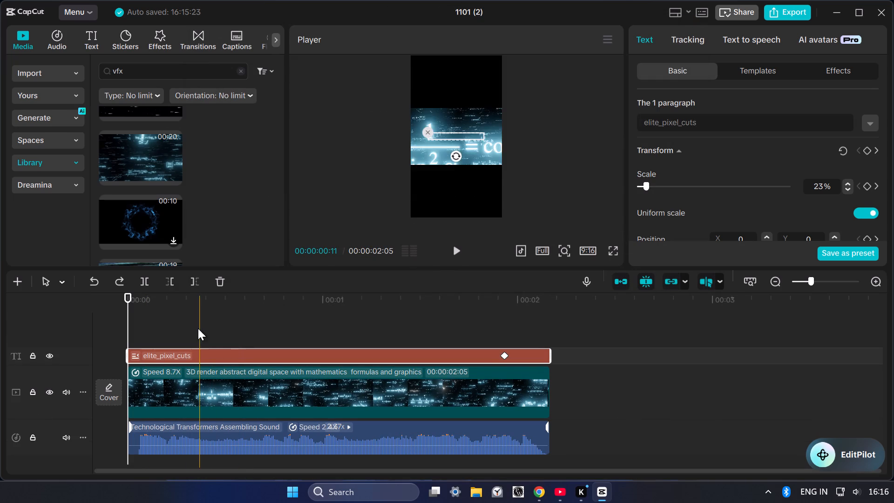
Play the project through, and add a keyframe near the start of the elite_pixel_cuts text clip at 00:00:00:02.
click(451, 245)
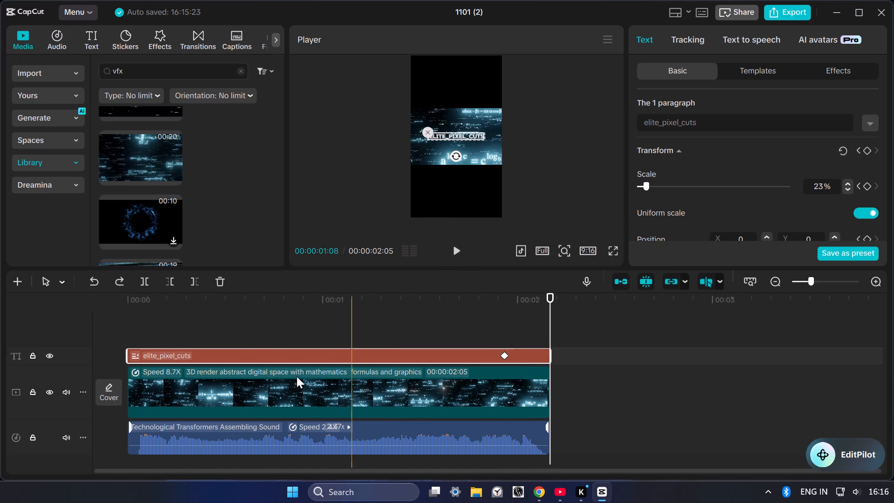
click(144, 352)
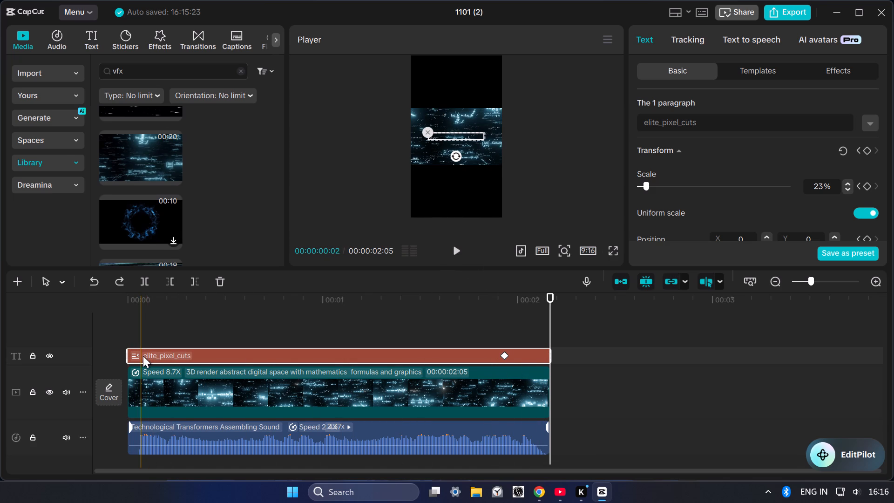
key(alt+shift+k)
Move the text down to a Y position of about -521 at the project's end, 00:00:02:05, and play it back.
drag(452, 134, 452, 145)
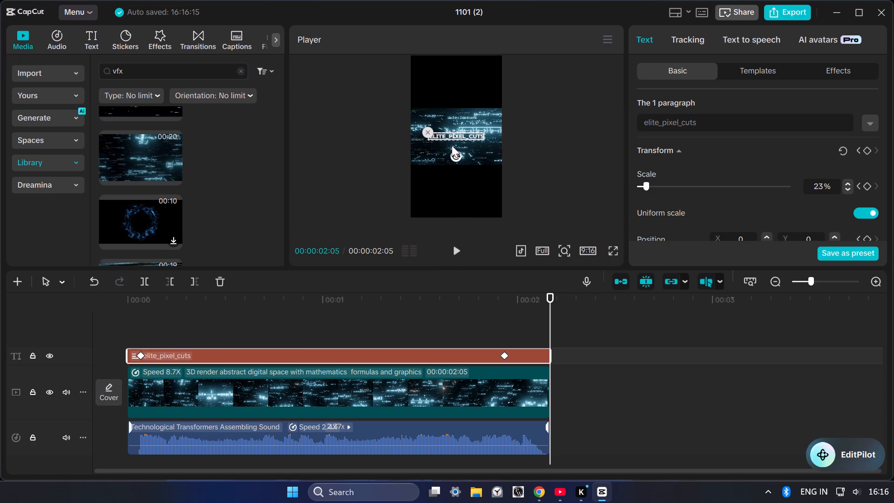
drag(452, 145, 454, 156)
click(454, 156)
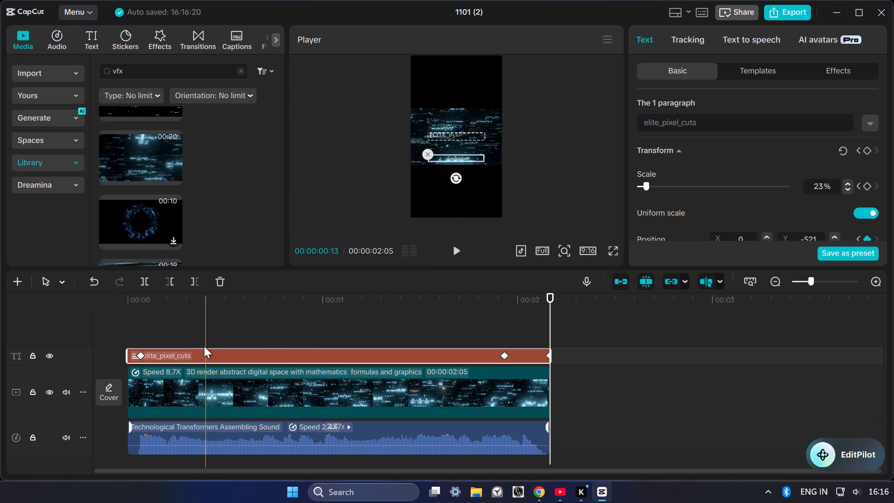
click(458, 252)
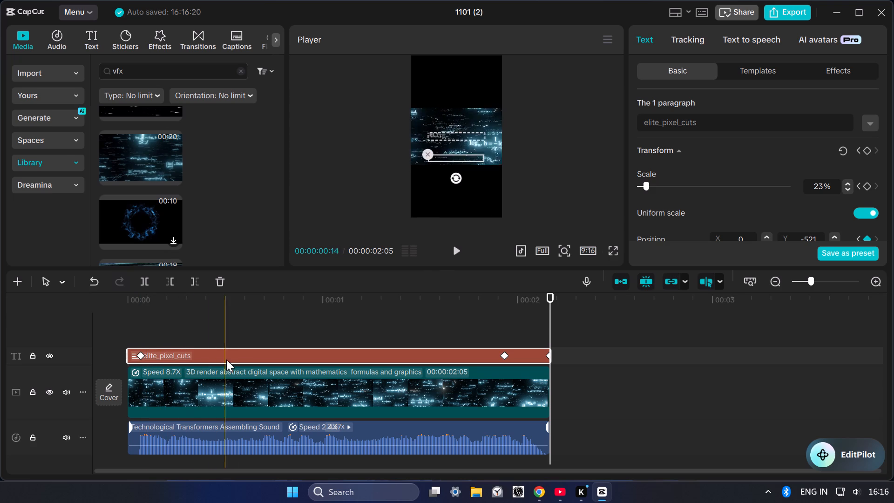
At the 00:00:00:02 keyframe, move the text down to a Y position of about -372, and play the animation.
click(139, 355)
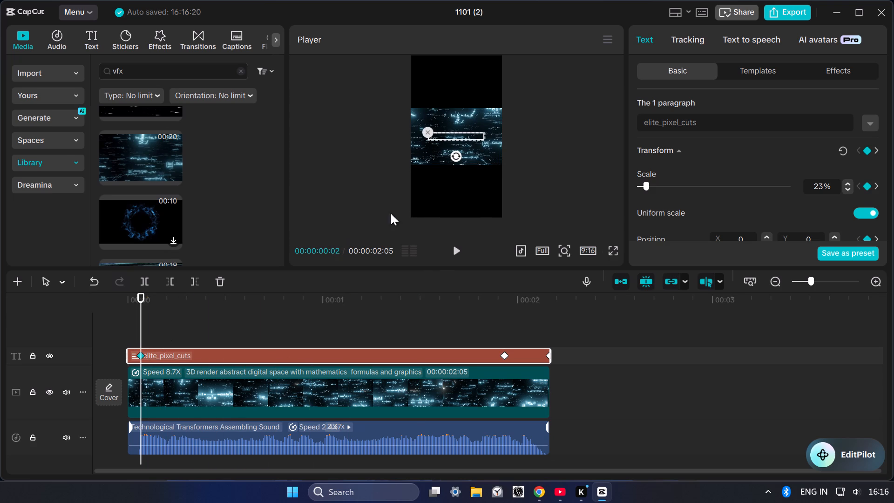
drag(444, 135, 447, 150)
click(451, 247)
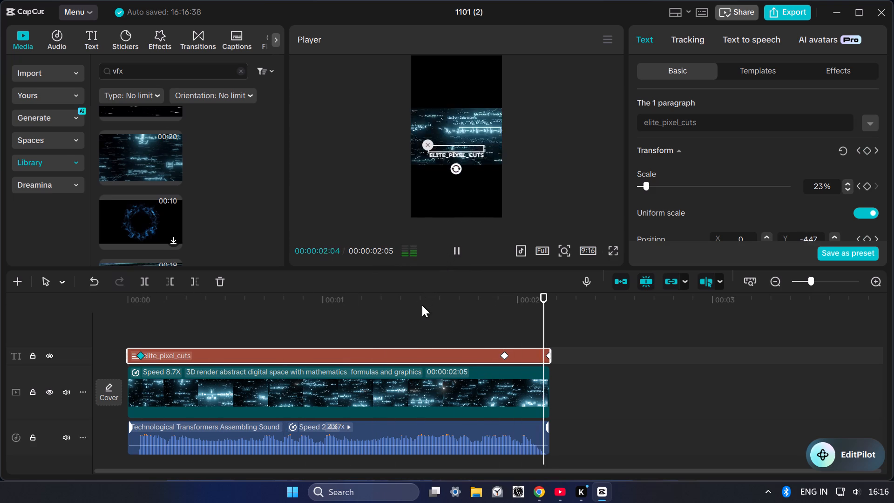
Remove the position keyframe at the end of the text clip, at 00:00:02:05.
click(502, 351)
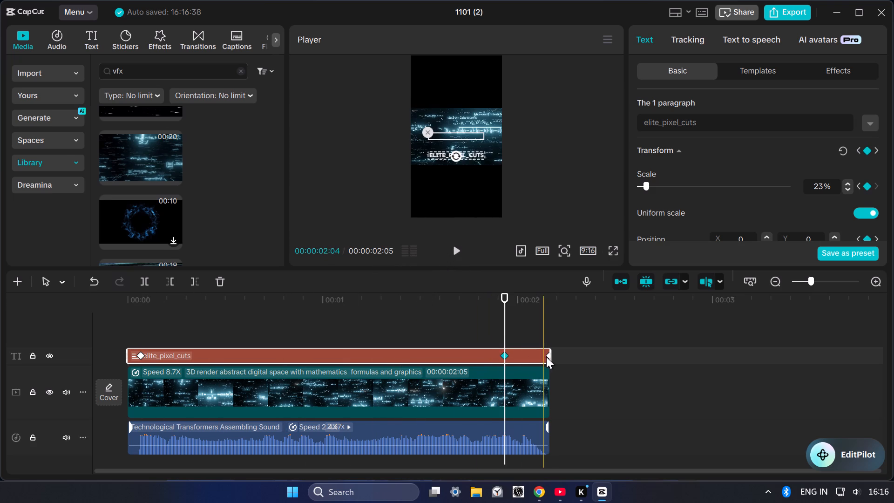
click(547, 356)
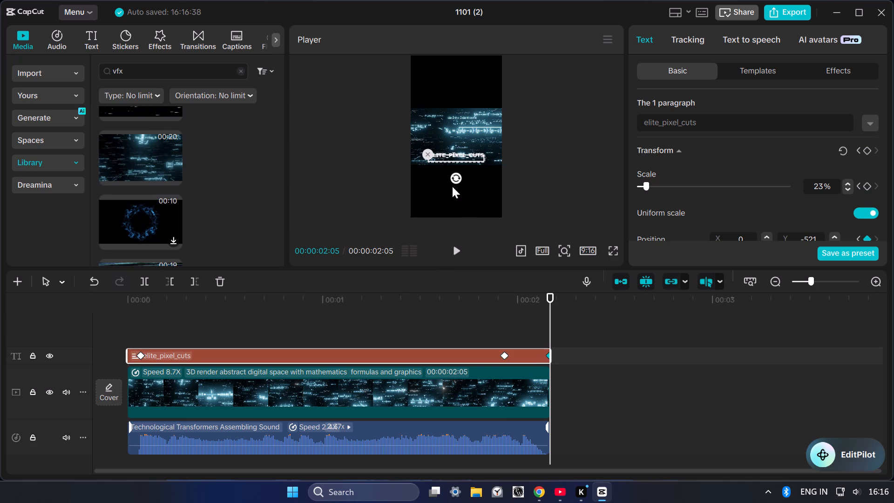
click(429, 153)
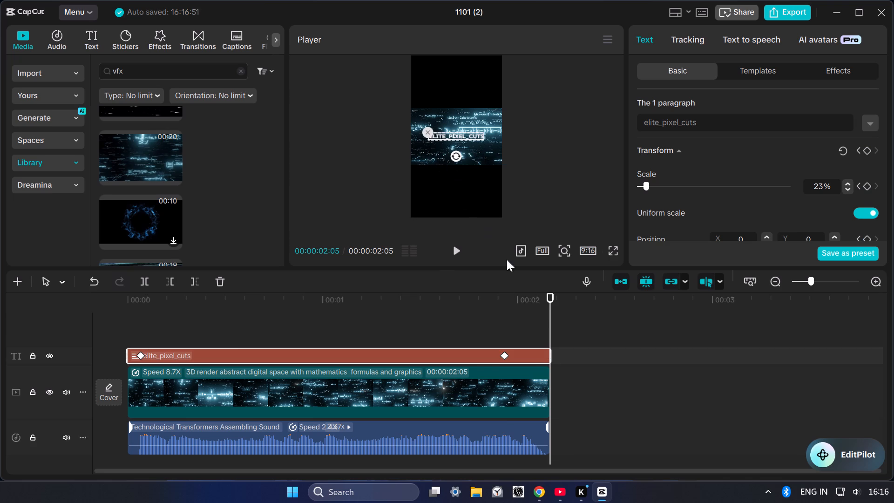
Return to the text clip's keyframe at 00:00:00:02 and rotate the text clockwise past 50°.
click(502, 352)
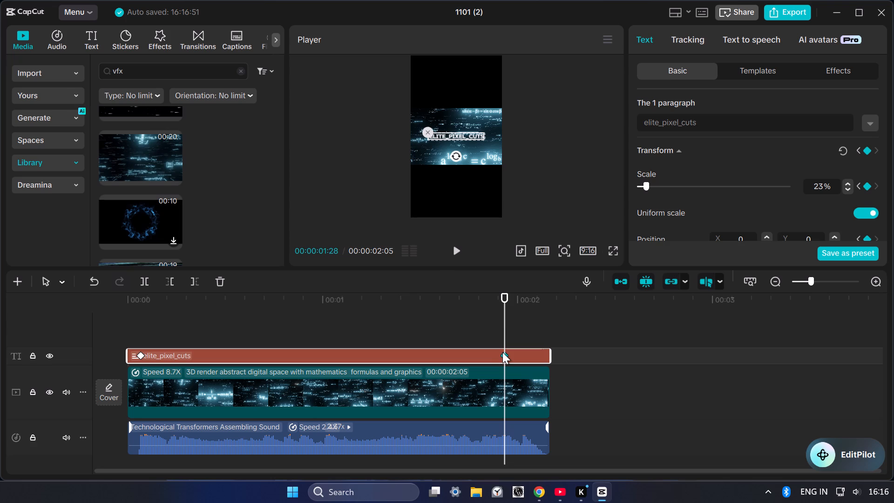
click(438, 323)
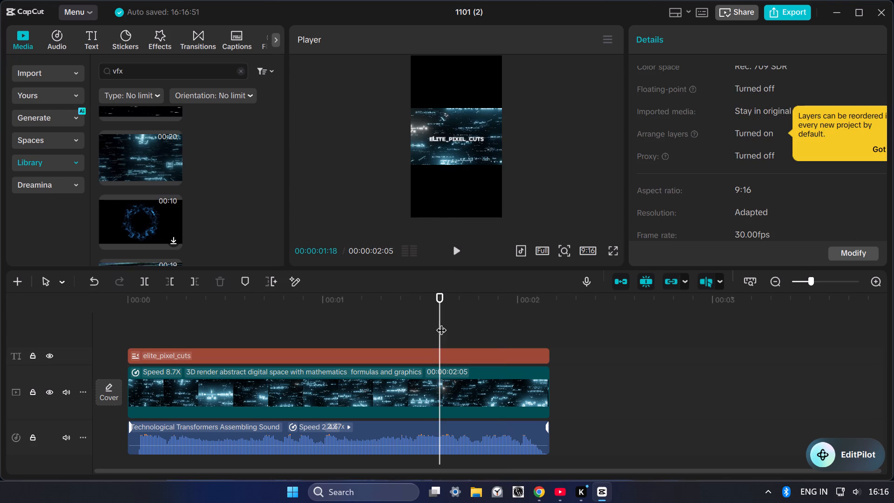
click(158, 356)
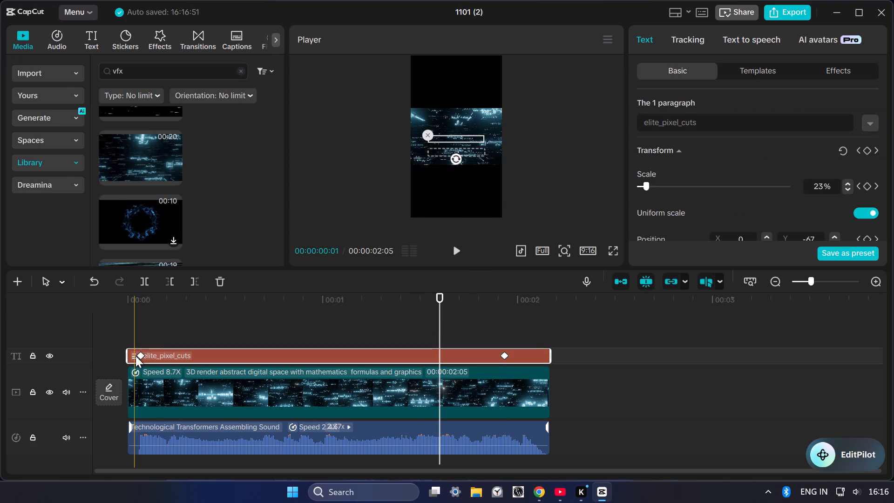
click(141, 353)
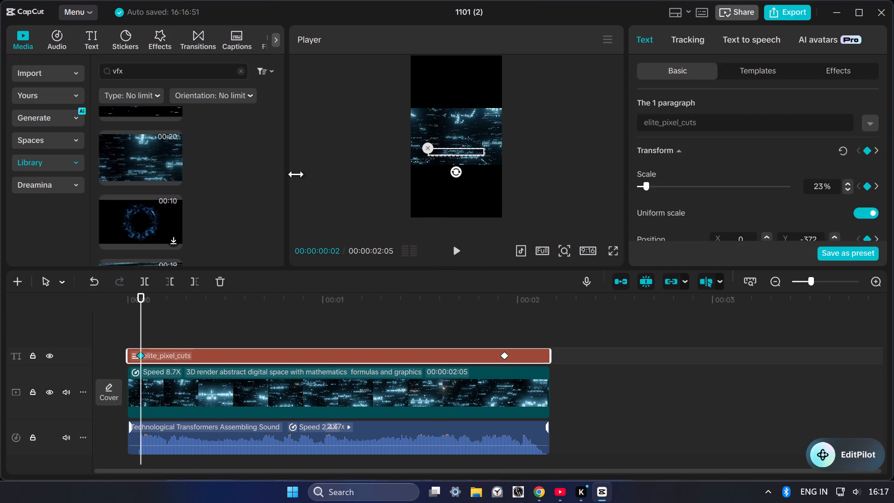
click(455, 170)
drag(455, 170, 447, 175)
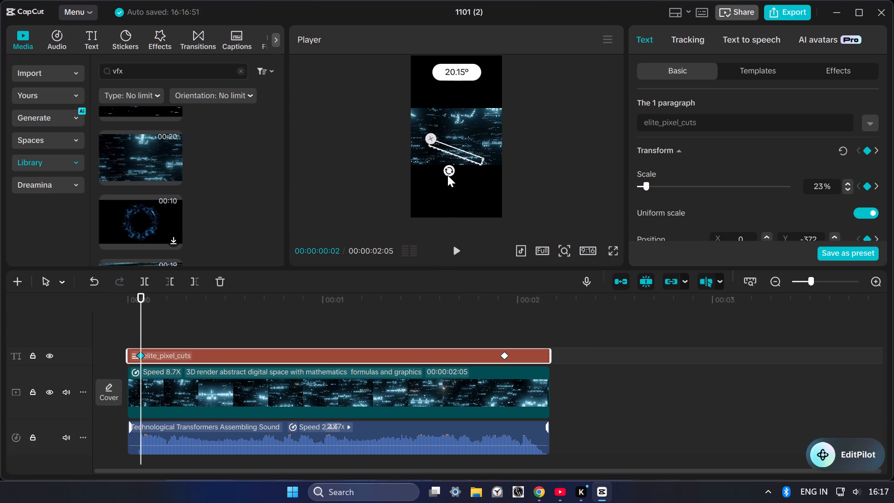
drag(447, 175, 399, 202)
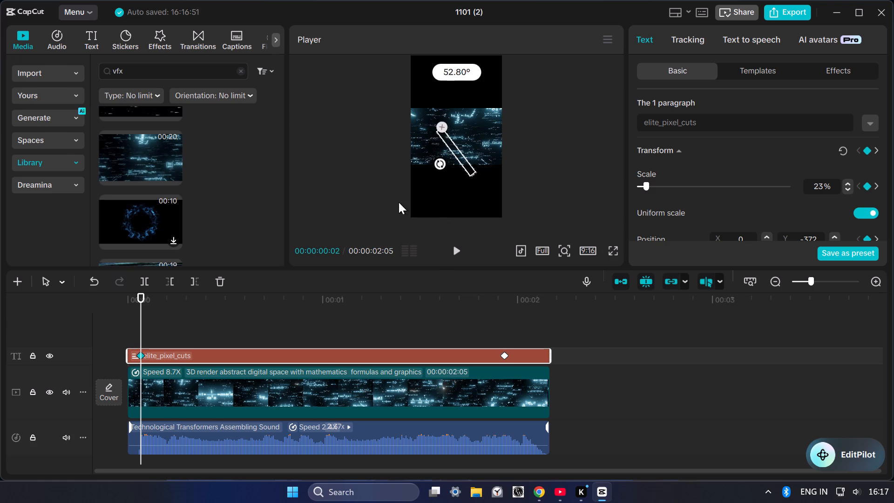
drag(399, 202, 365, 211)
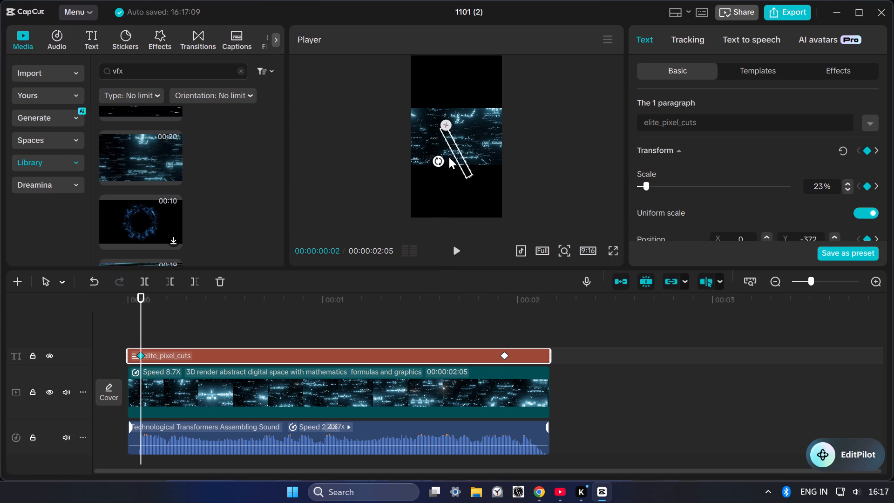
Reduce the text's scale to 7% at the 00:00:00:02 keyframe.
scroll(454, 143, down, 4)
scroll(454, 143, up, 1)
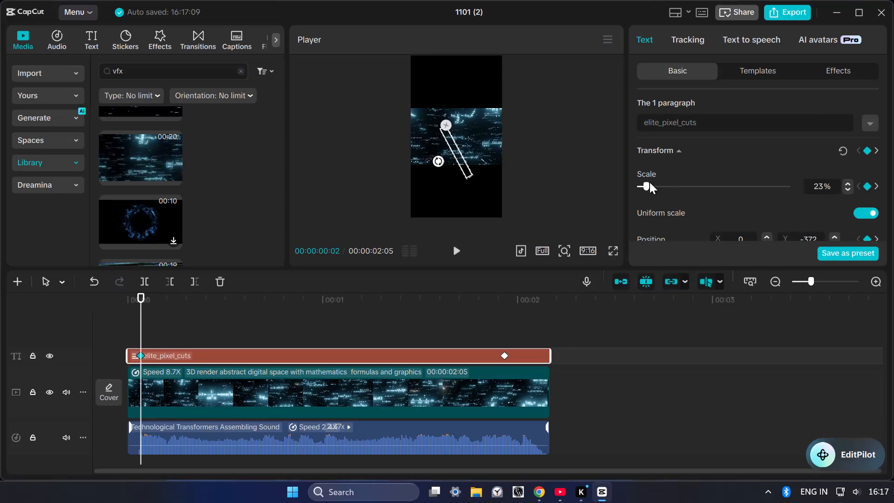
drag(645, 184, 639, 186)
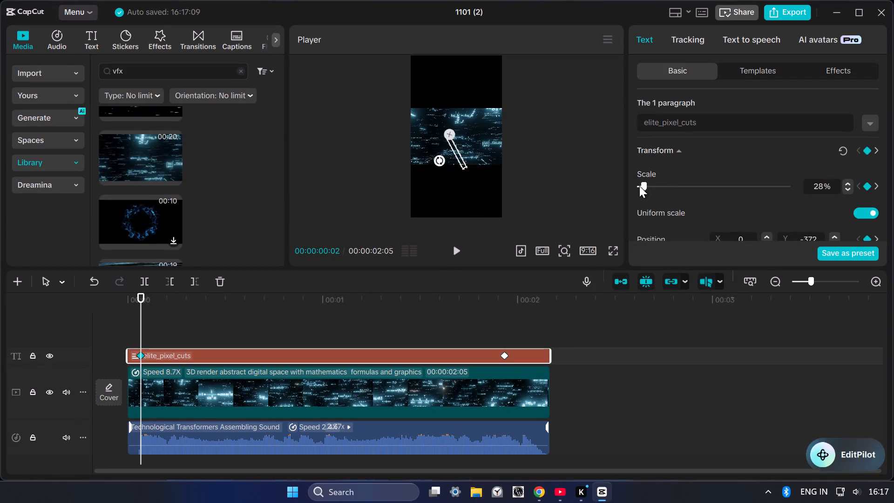
drag(639, 186, 640, 186)
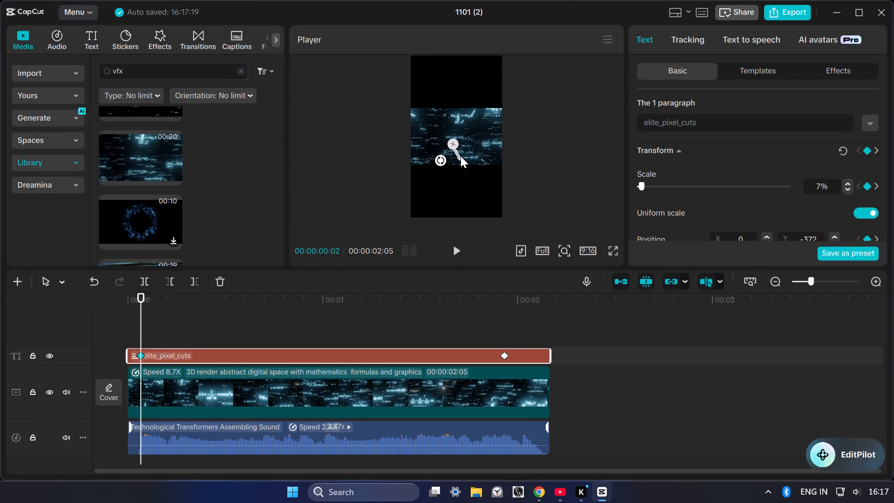
Deselect all clips and play back the text animation from its first keyframe.
click(460, 155)
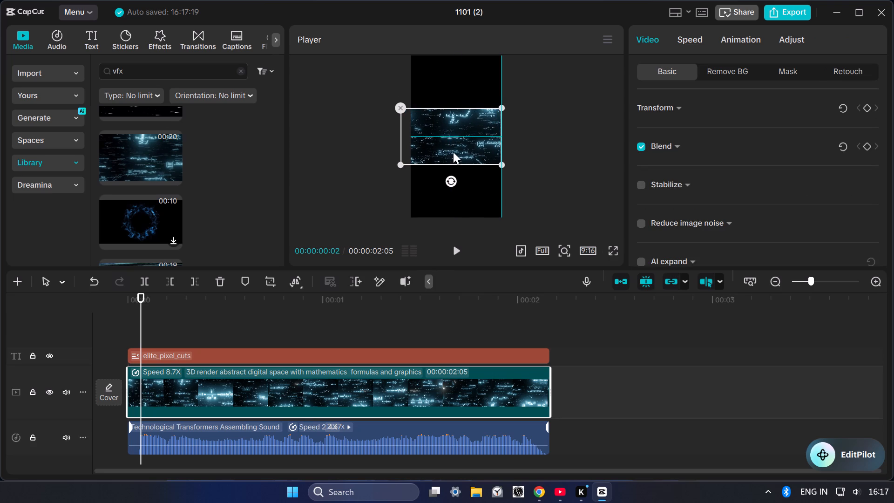
click(527, 181)
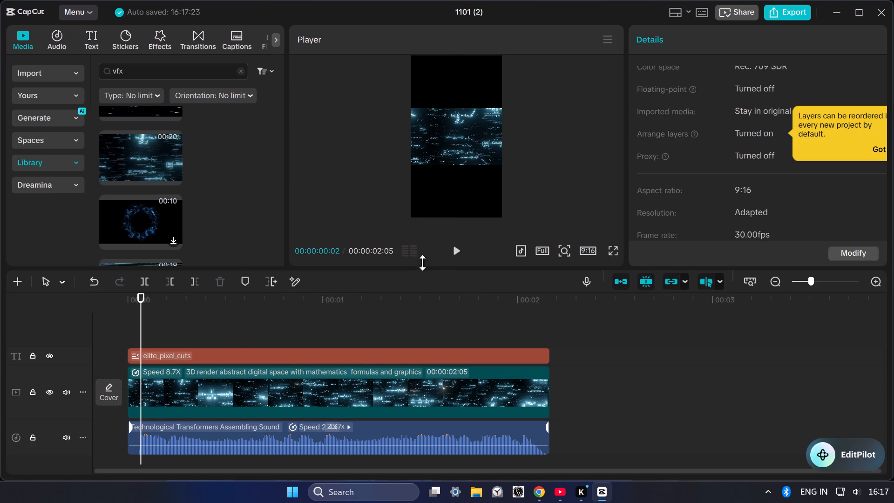
click(457, 249)
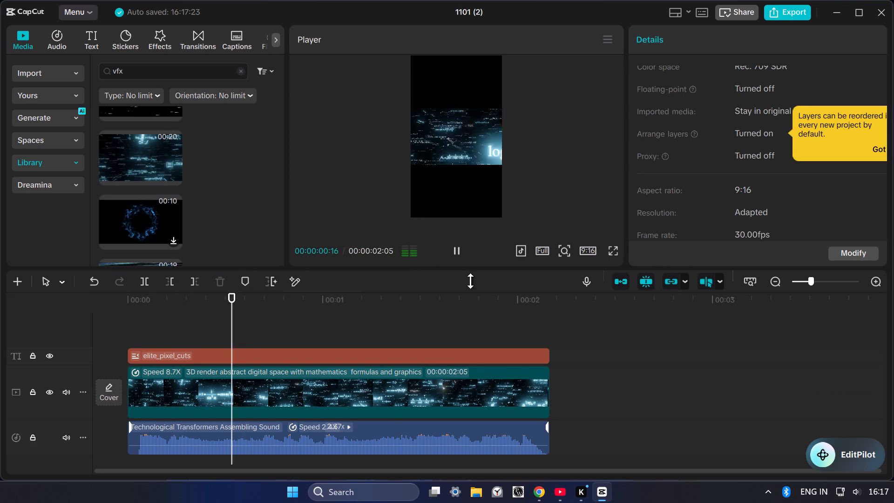
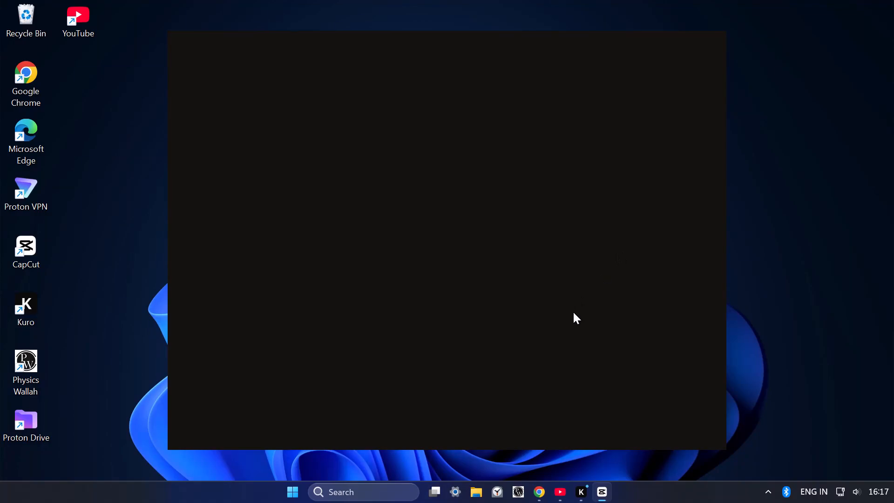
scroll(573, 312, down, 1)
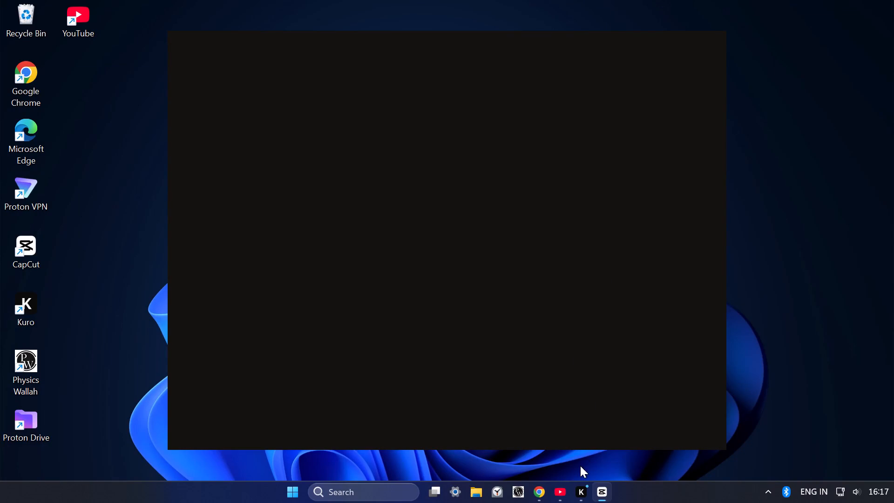